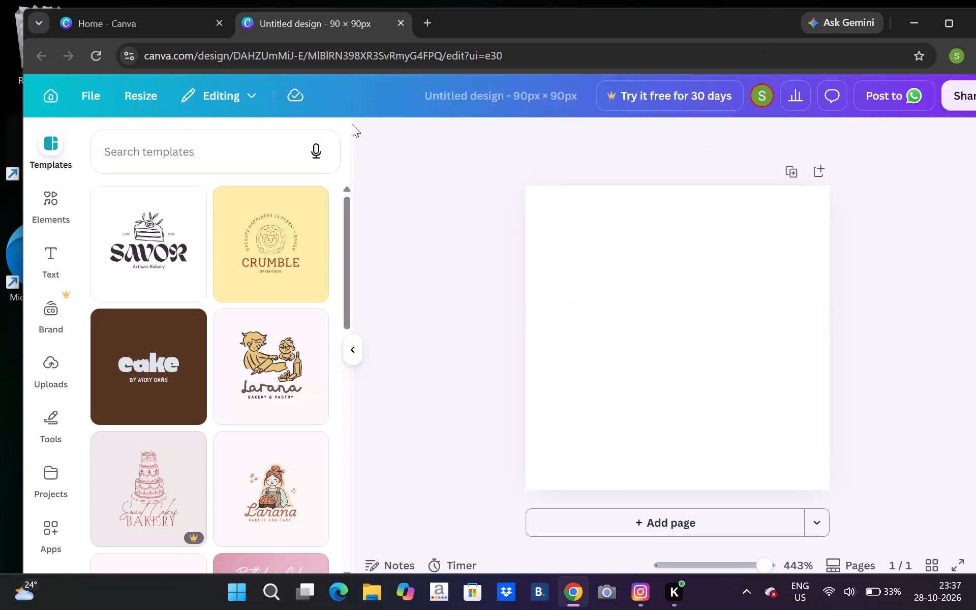
Set the blank page's background to a custom dark green solid colour.
{"action": "left_click", "coordinate": [645, 287]}
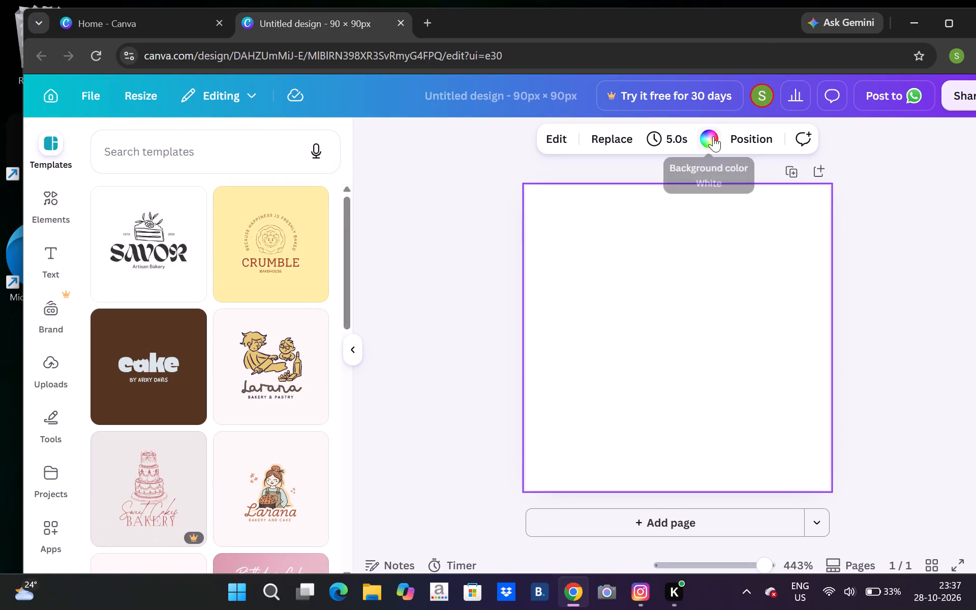
{"action": "left_click", "coordinate": [713, 136]}
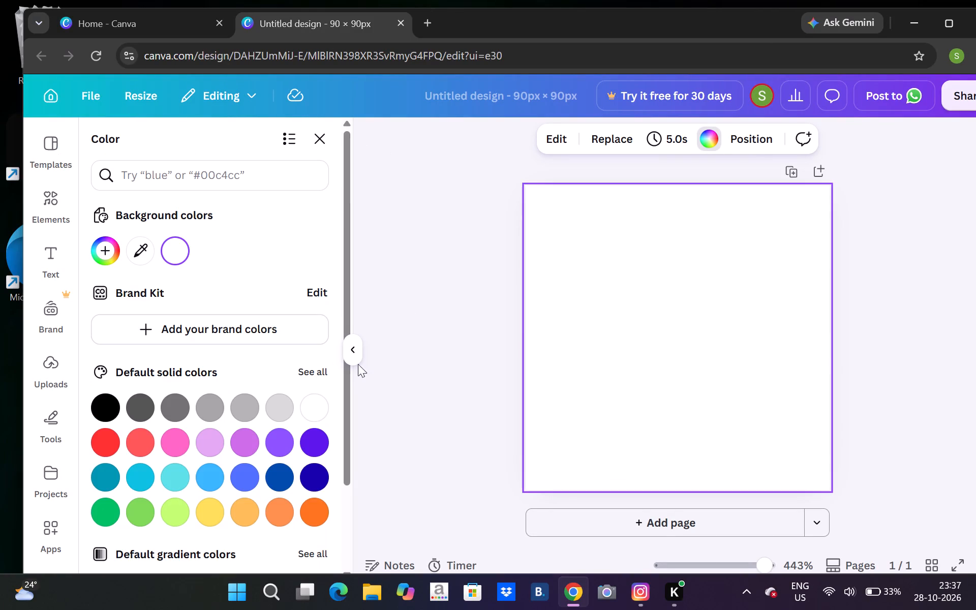
{"action": "left_click", "coordinate": [109, 513]}
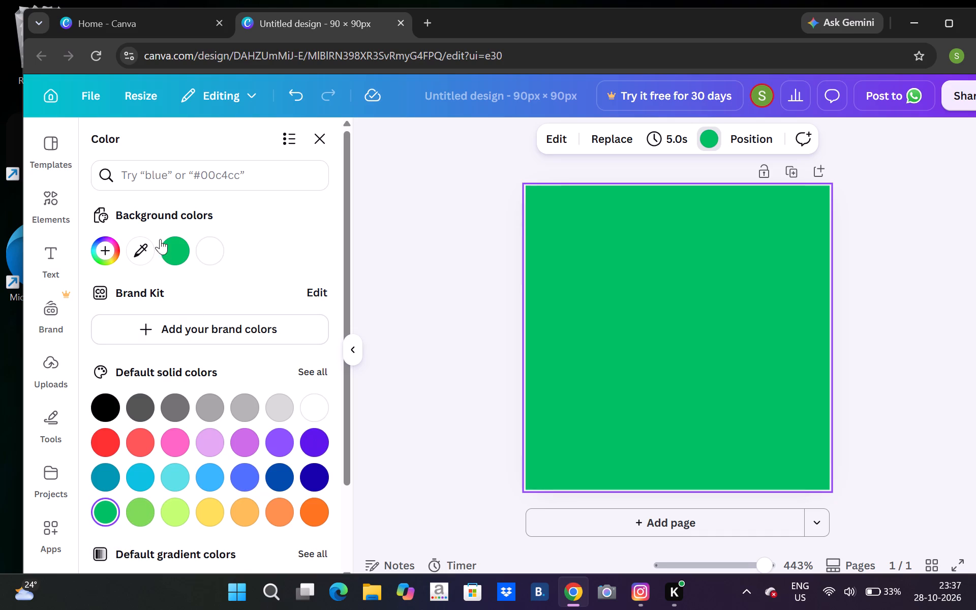
{"action": "left_click", "coordinate": [147, 247]}
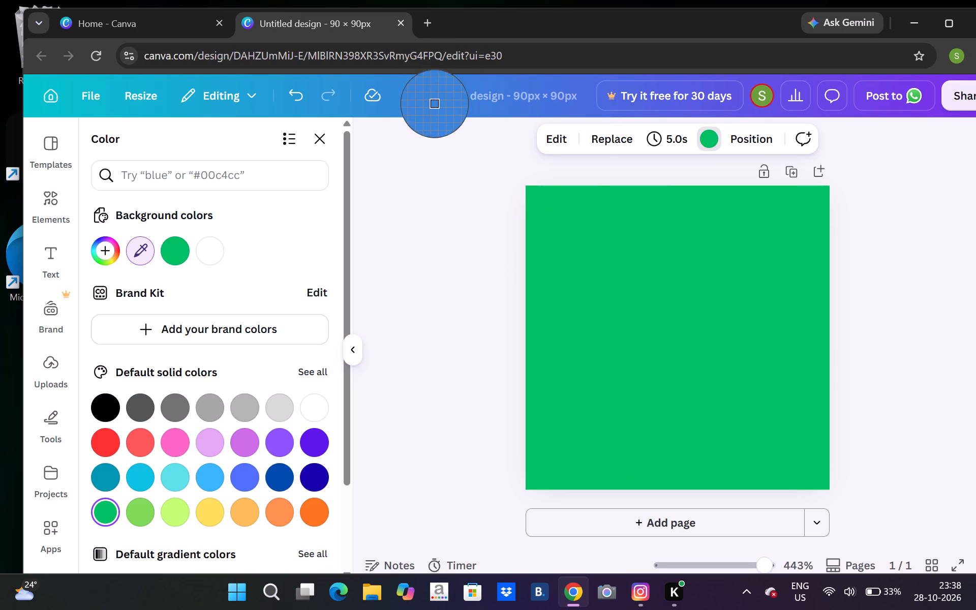
{"action": "left_click", "coordinate": [421, 95]}
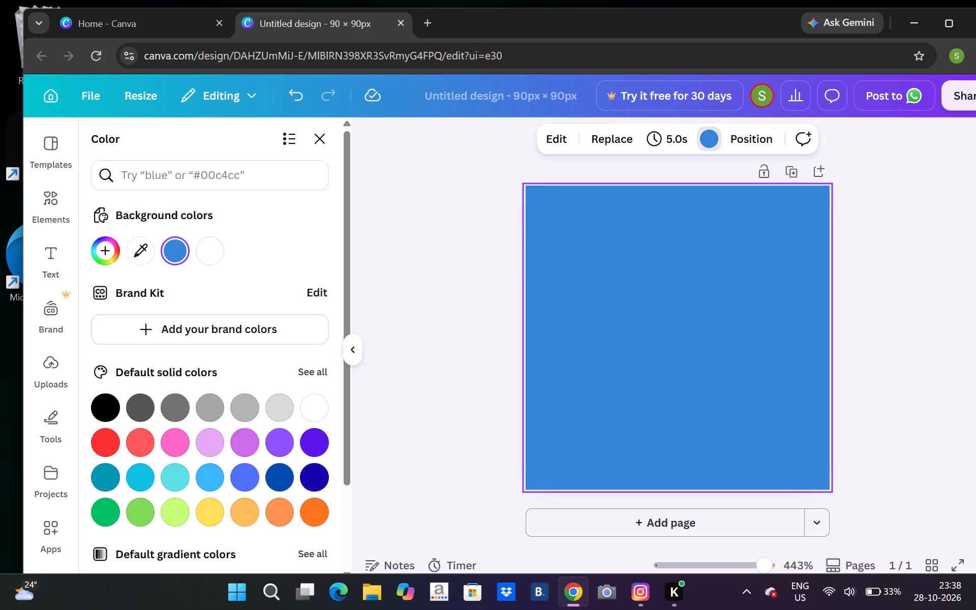
{"action": "left_click", "coordinate": [118, 251]}
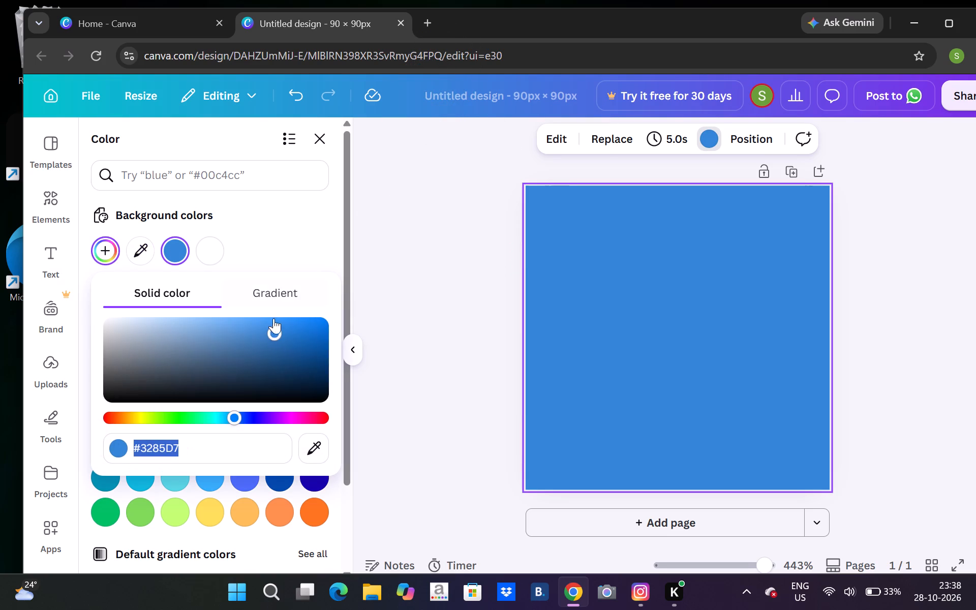
{"action": "left_click", "coordinate": [183, 421]}
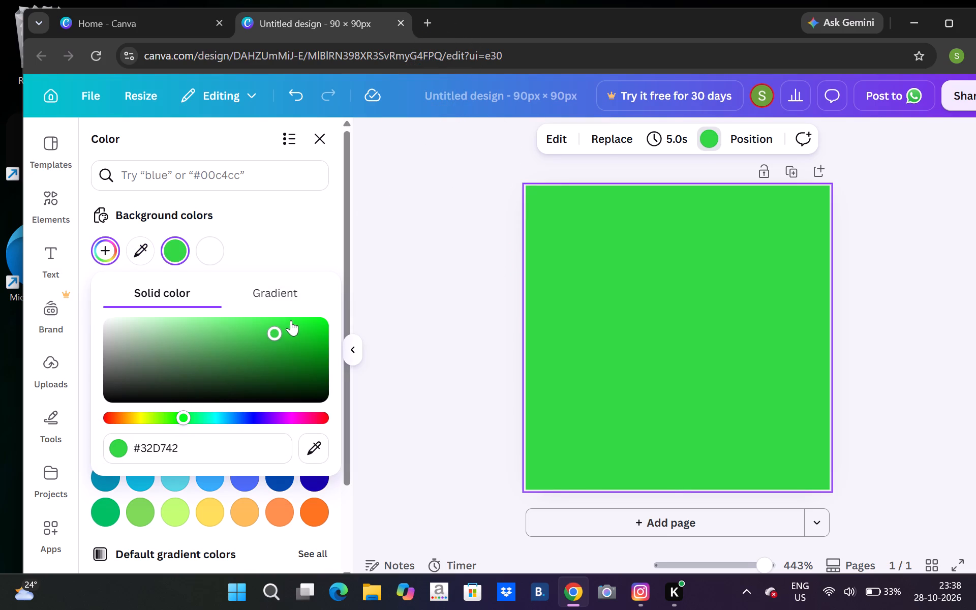
{"action": "left_click_drag", "start_coordinate": [273, 320], "coordinate": [252, 384]}
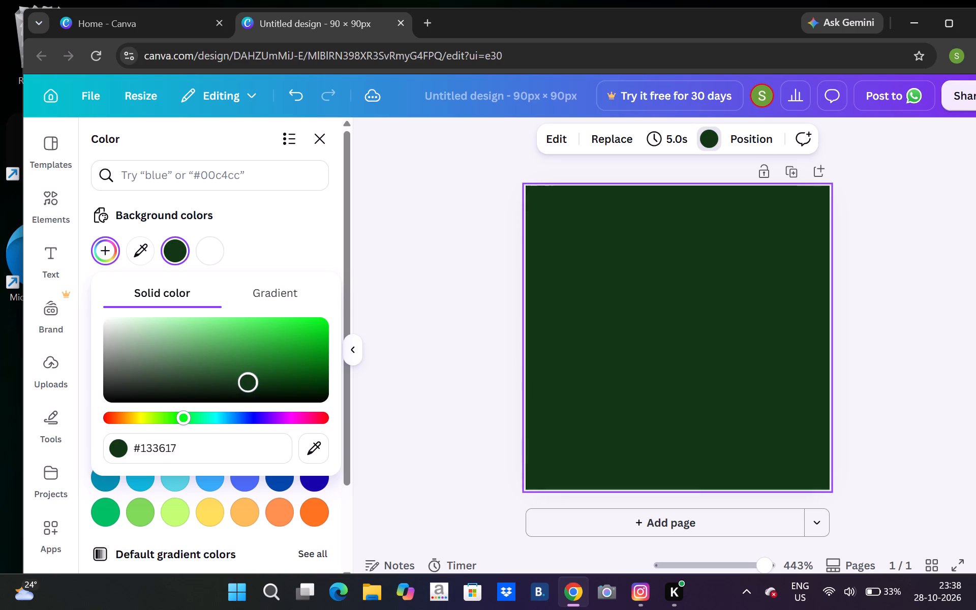
{"action": "left_click_drag", "start_coordinate": [252, 384], "coordinate": [261, 372]}
{"action": "left_click", "coordinate": [409, 396]}
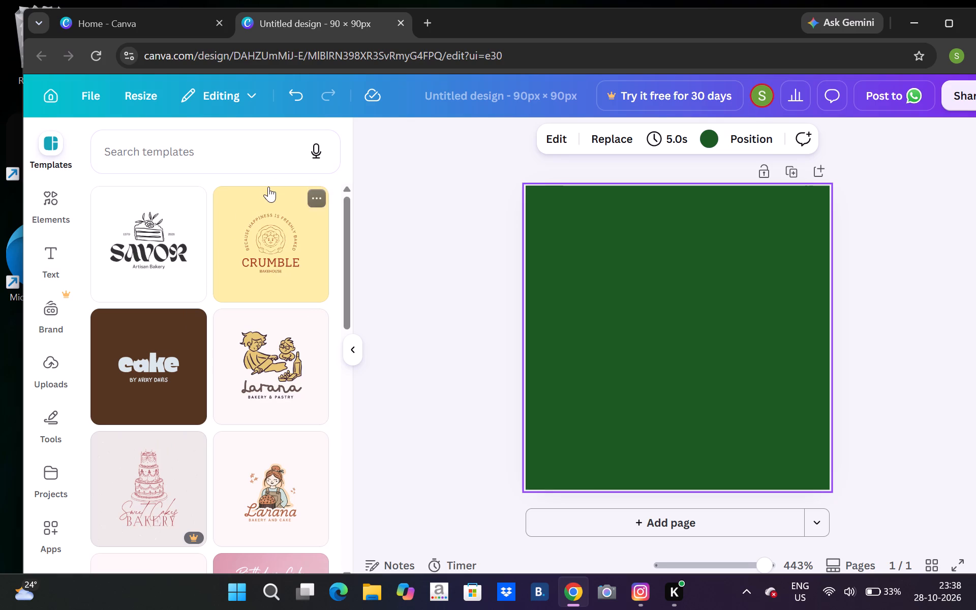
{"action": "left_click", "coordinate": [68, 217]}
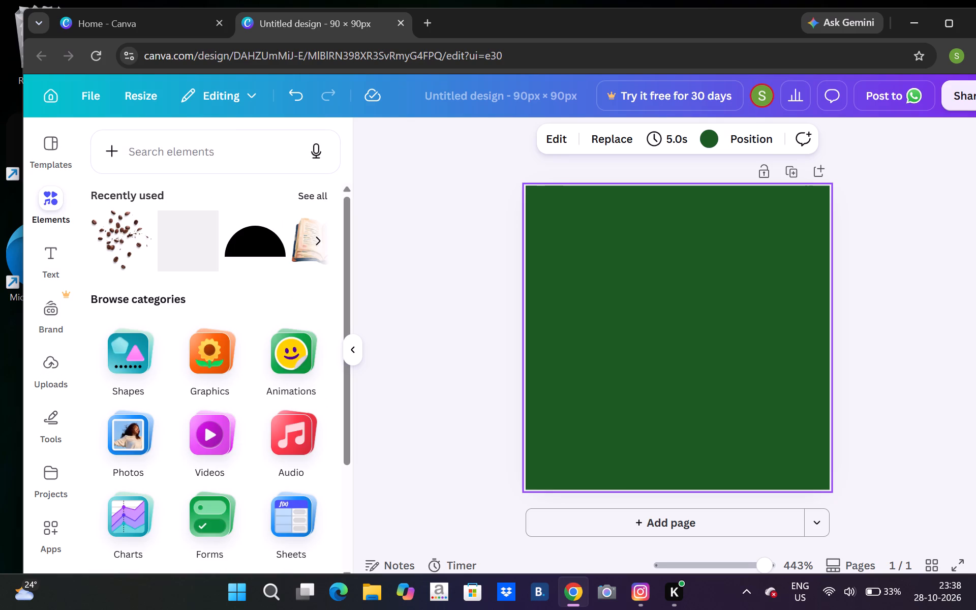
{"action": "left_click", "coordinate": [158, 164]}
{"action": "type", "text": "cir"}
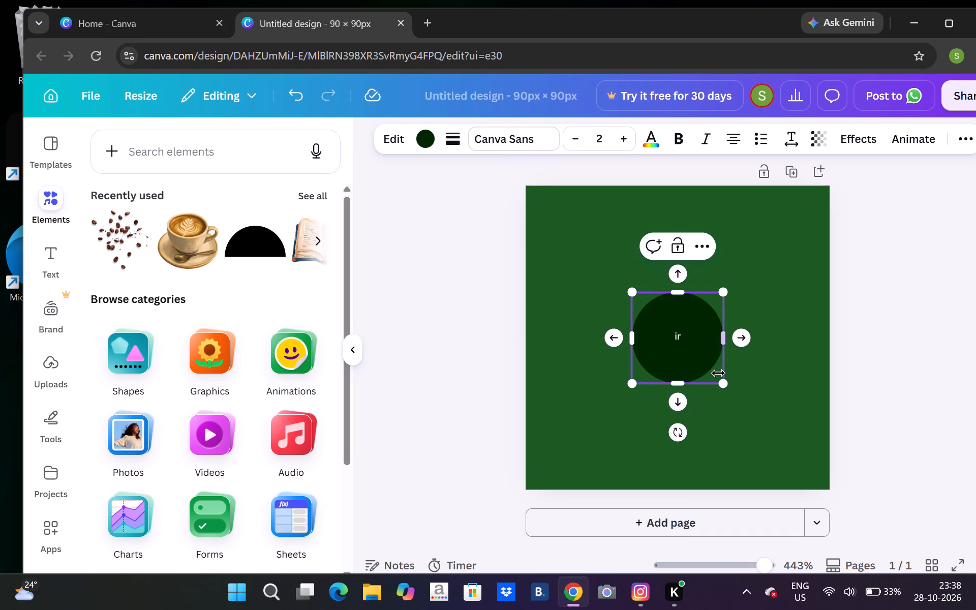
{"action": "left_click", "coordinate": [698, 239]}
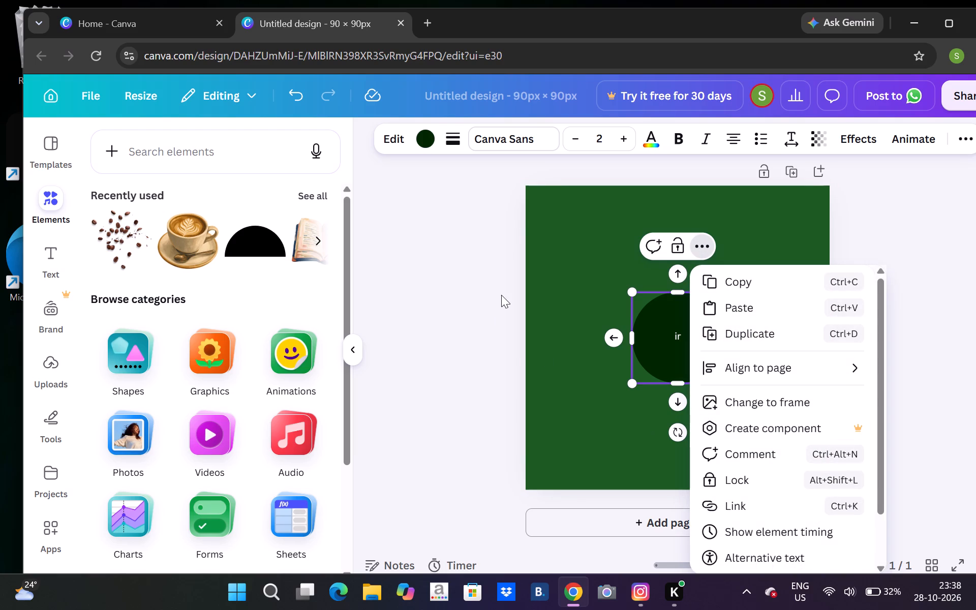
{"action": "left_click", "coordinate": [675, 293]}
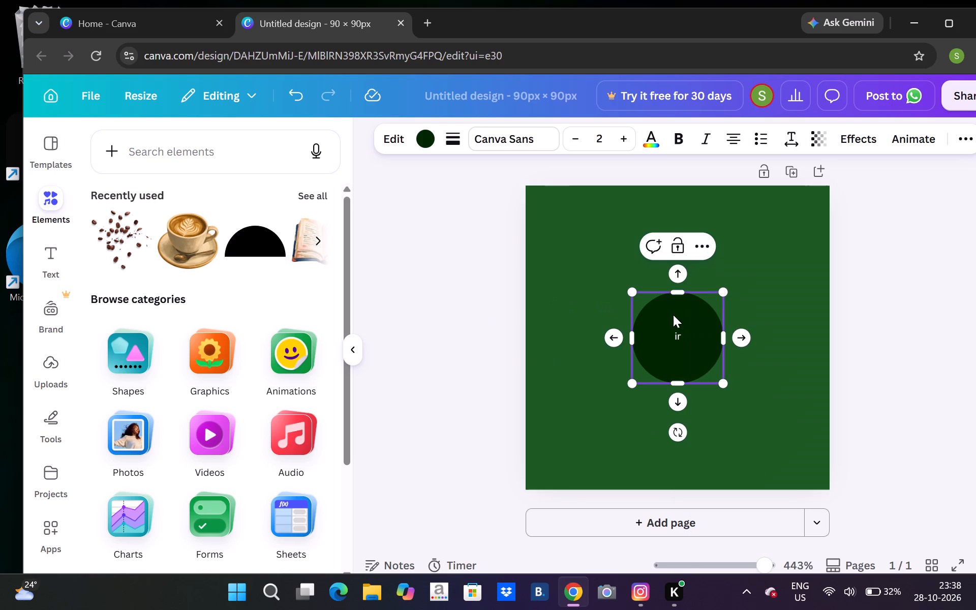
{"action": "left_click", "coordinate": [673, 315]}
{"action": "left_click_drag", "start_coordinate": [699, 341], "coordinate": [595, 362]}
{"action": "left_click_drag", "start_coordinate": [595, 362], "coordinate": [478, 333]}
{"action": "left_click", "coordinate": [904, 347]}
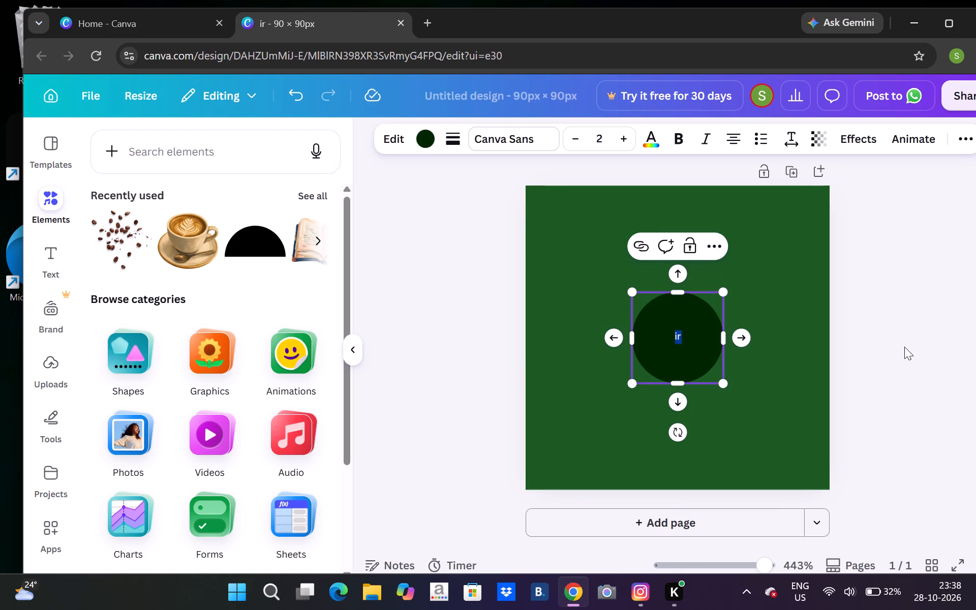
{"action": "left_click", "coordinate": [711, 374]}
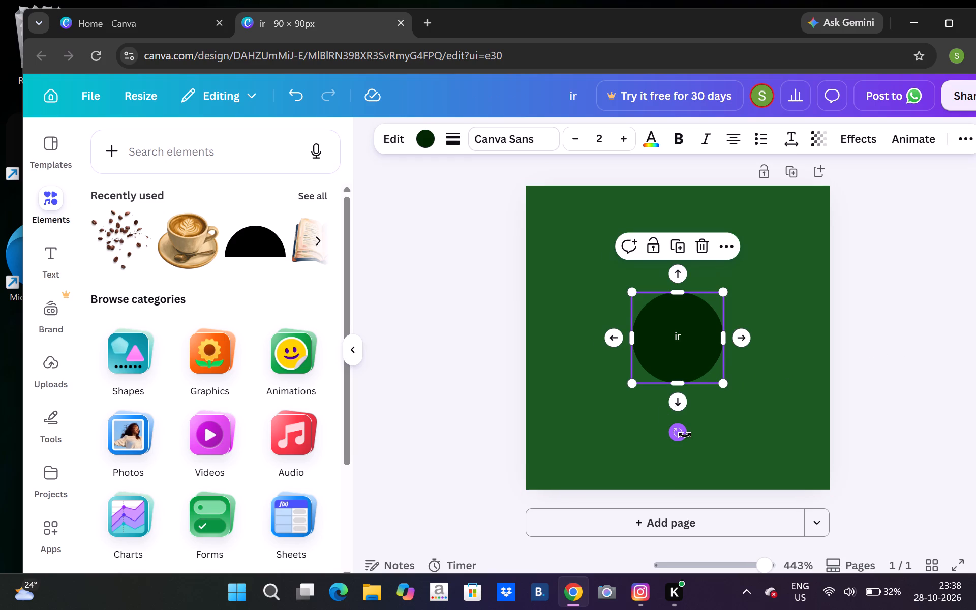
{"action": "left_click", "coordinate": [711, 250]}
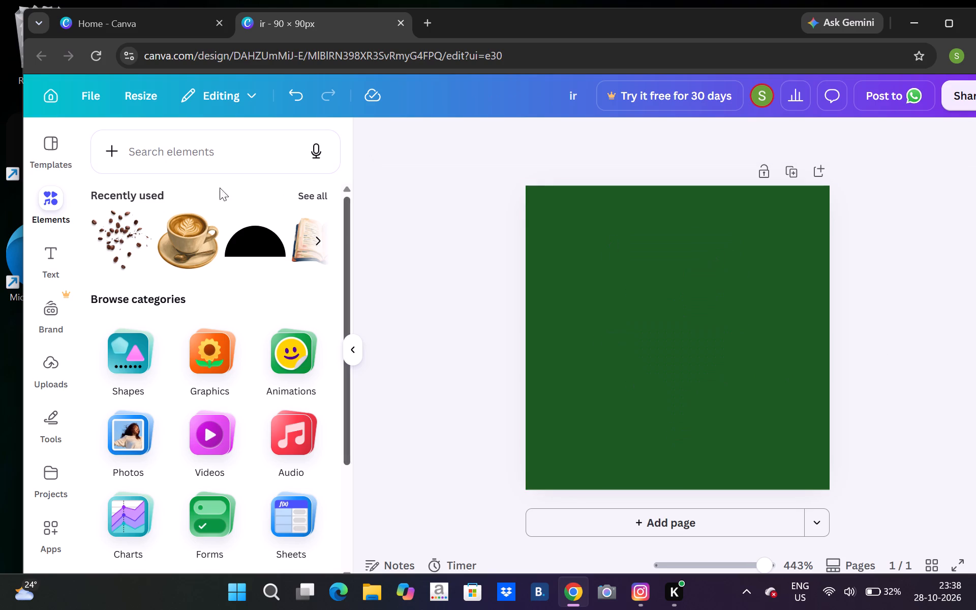
Add a circle shape to the centre of the green page.
{"action": "left_click", "coordinate": [167, 164]}
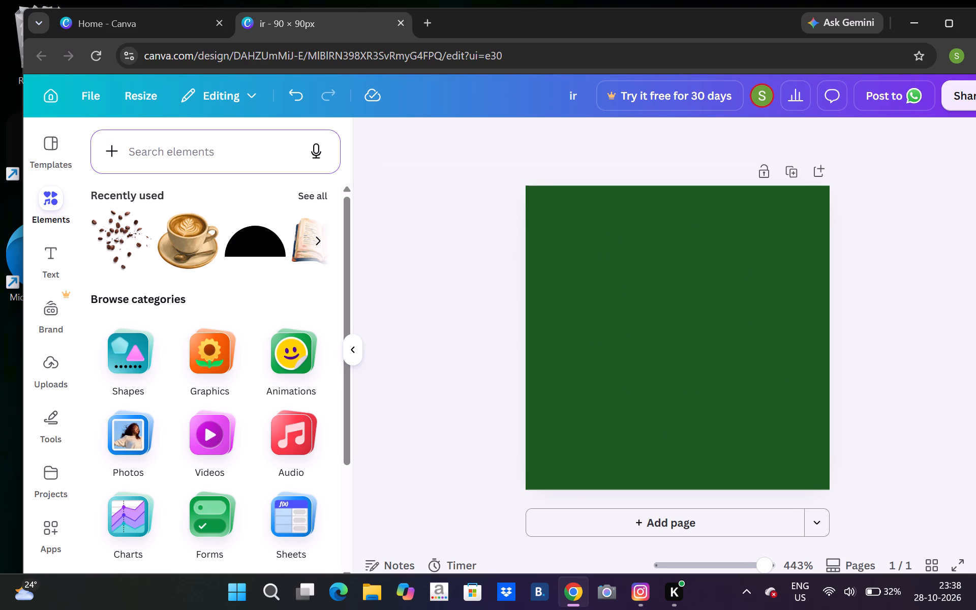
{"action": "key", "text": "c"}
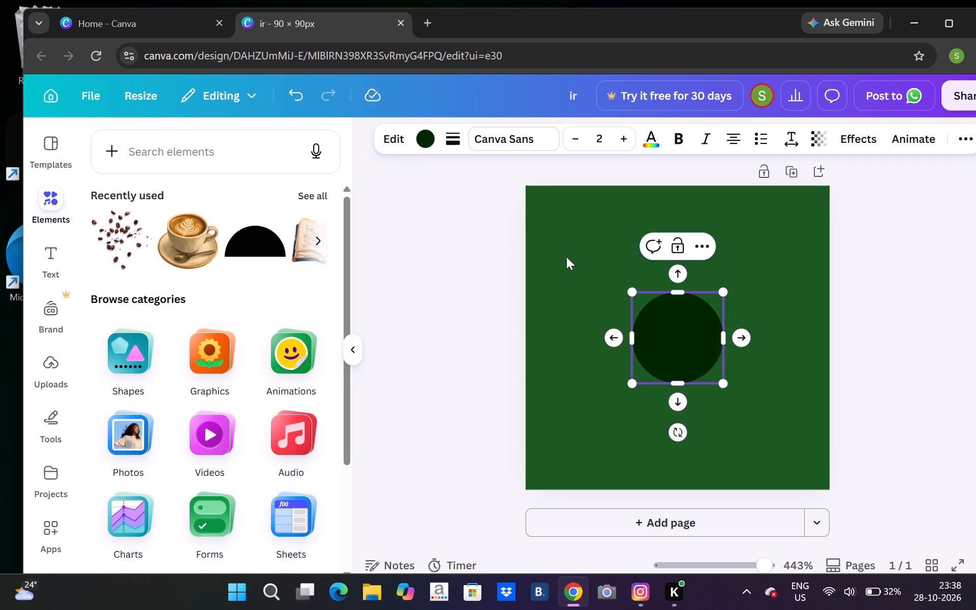
{"action": "left_click", "coordinate": [698, 243]}
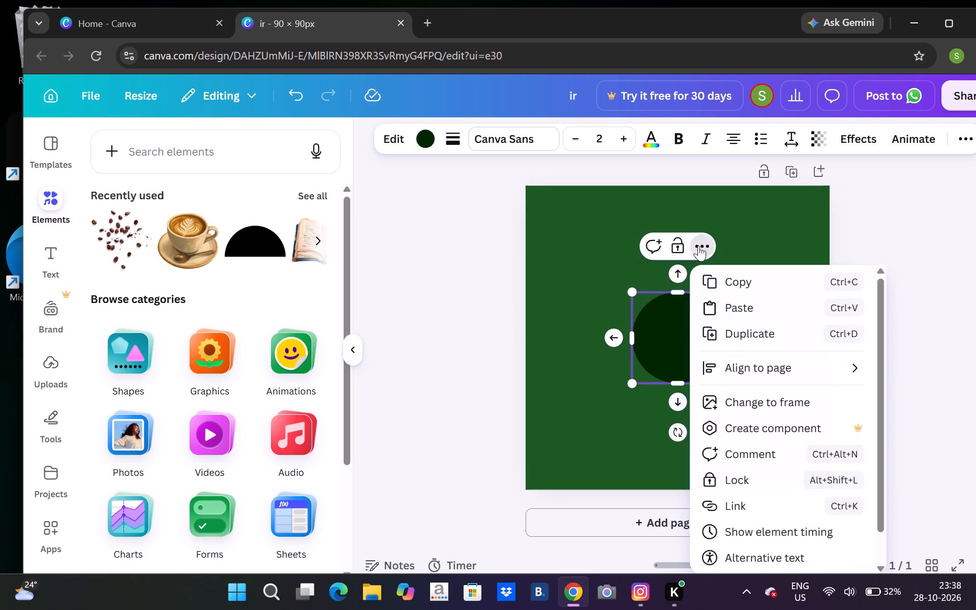
{"action": "left_click", "coordinate": [588, 278]}
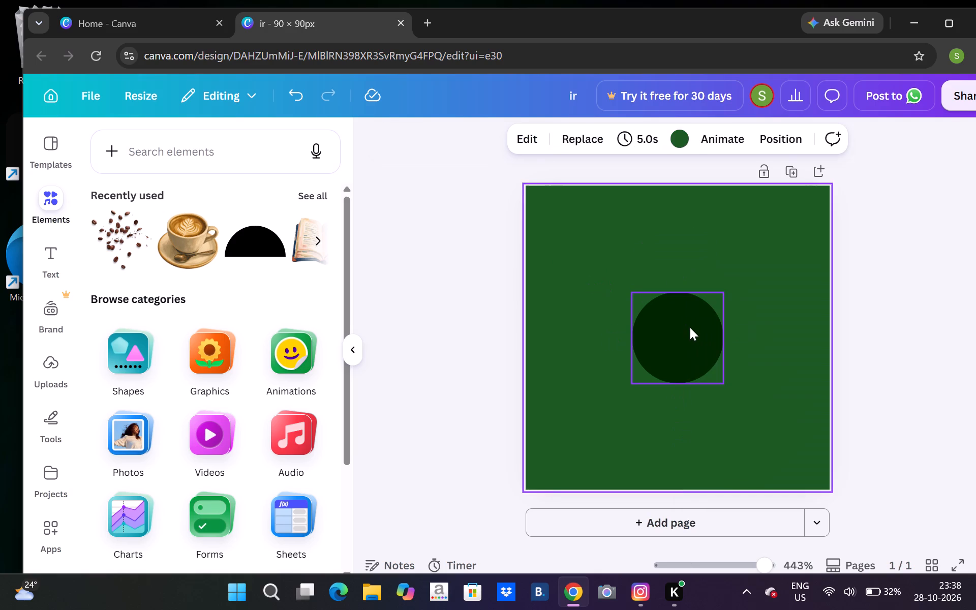
Move the circle into the page's upper-left corner and enlarge it to about 30 × 30.
{"action": "left_click_drag", "start_coordinate": [690, 327], "coordinate": [585, 211]}
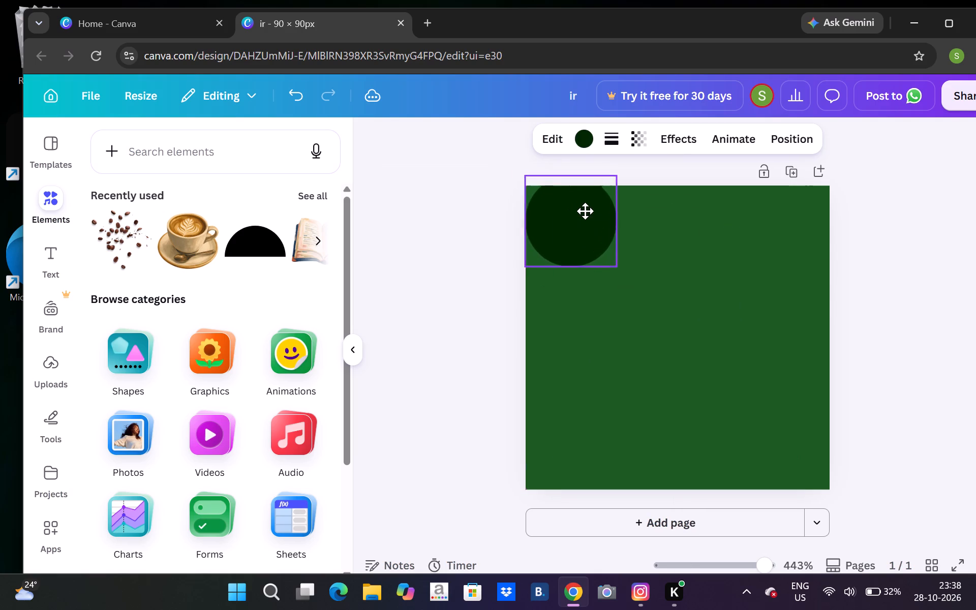
{"action": "left_click_drag", "start_coordinate": [585, 211], "coordinate": [582, 207]}
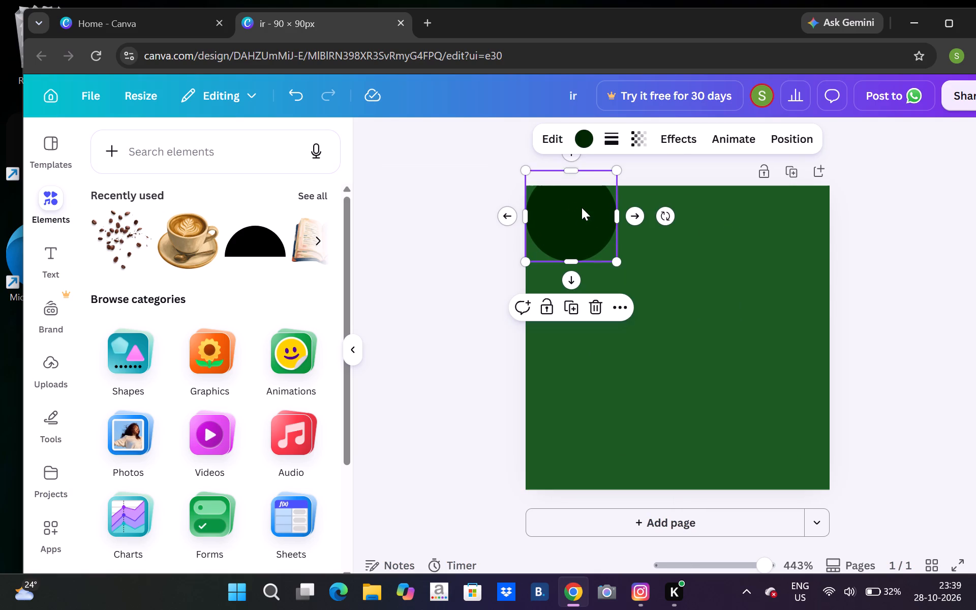
{"action": "left_click_drag", "start_coordinate": [616, 268], "coordinate": [625, 276]}
{"action": "left_click_drag", "start_coordinate": [625, 276], "coordinate": [623, 274]}
{"action": "left_click_drag", "start_coordinate": [593, 240], "coordinate": [594, 245]}
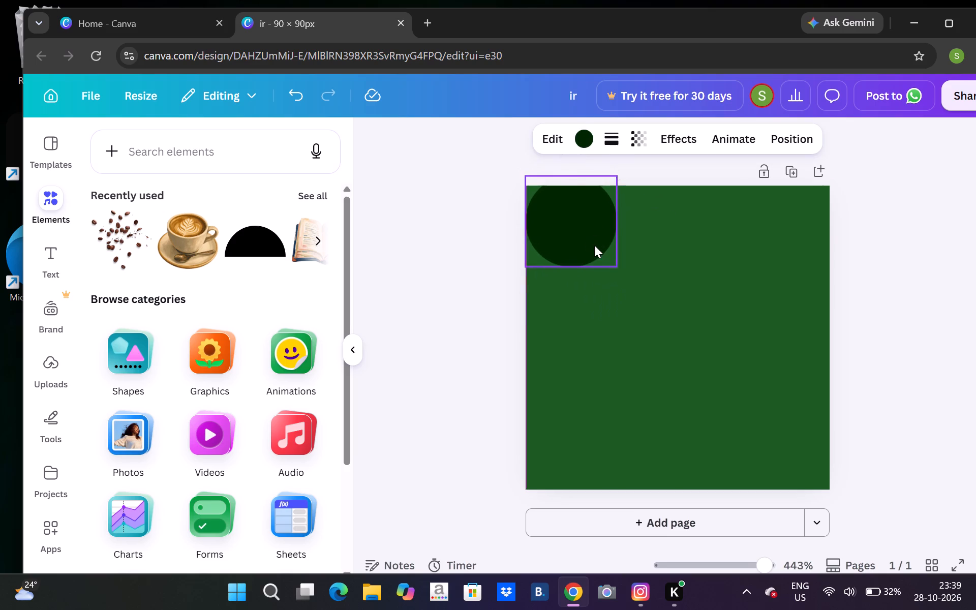
{"action": "left_click_drag", "start_coordinate": [615, 265], "coordinate": [626, 277]}
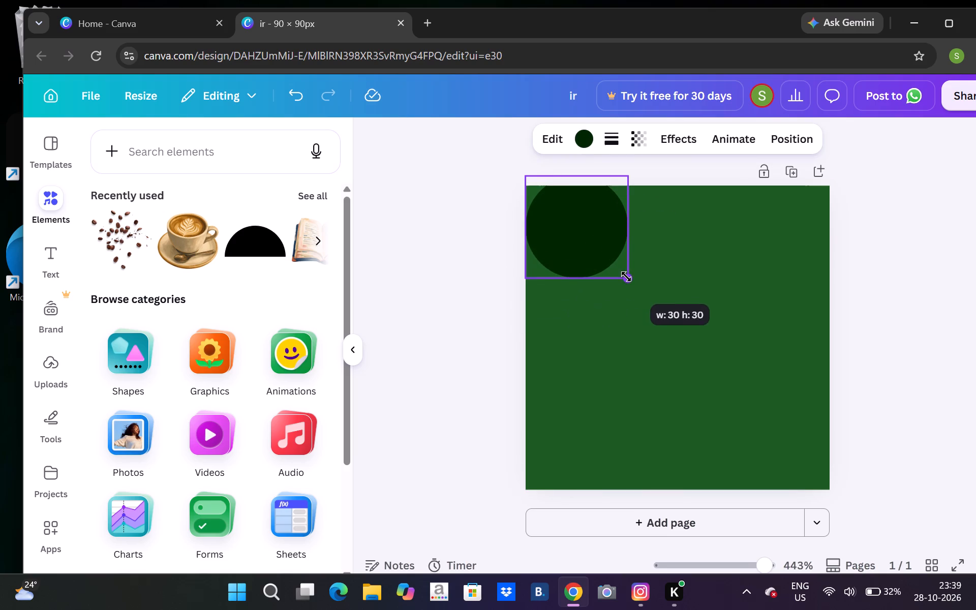
{"action": "left_click_drag", "start_coordinate": [626, 277], "coordinate": [625, 274]}
Fine-tune the circle's position and size so it sits flush with the page's left edge and extends past its top edge.
{"action": "left_click_drag", "start_coordinate": [591, 199], "coordinate": [583, 181]}
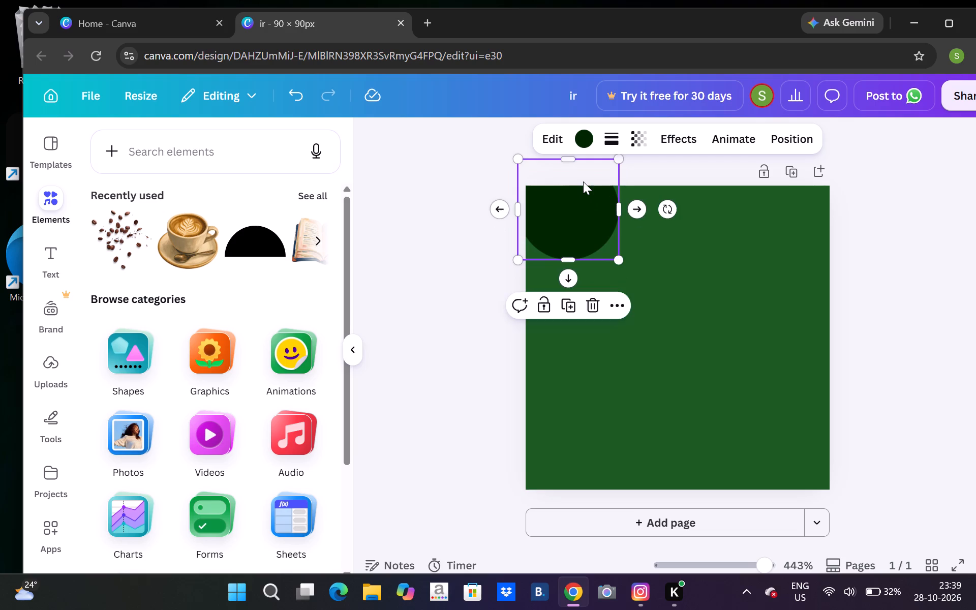
{"action": "left_click", "coordinate": [593, 181]}
{"action": "left_click_drag", "start_coordinate": [594, 204], "coordinate": [605, 203]}
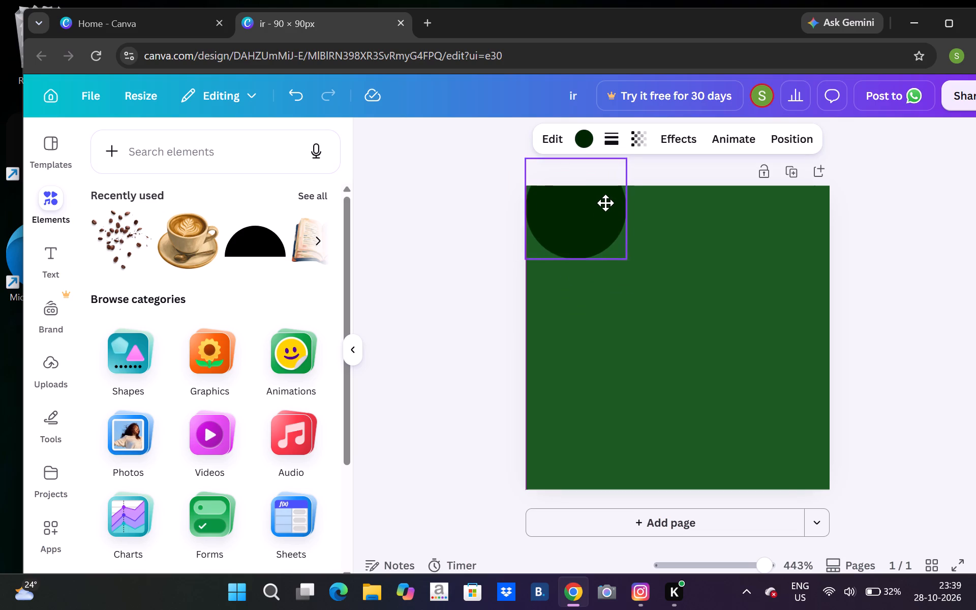
{"action": "left_click_drag", "start_coordinate": [605, 203], "coordinate": [608, 201]}
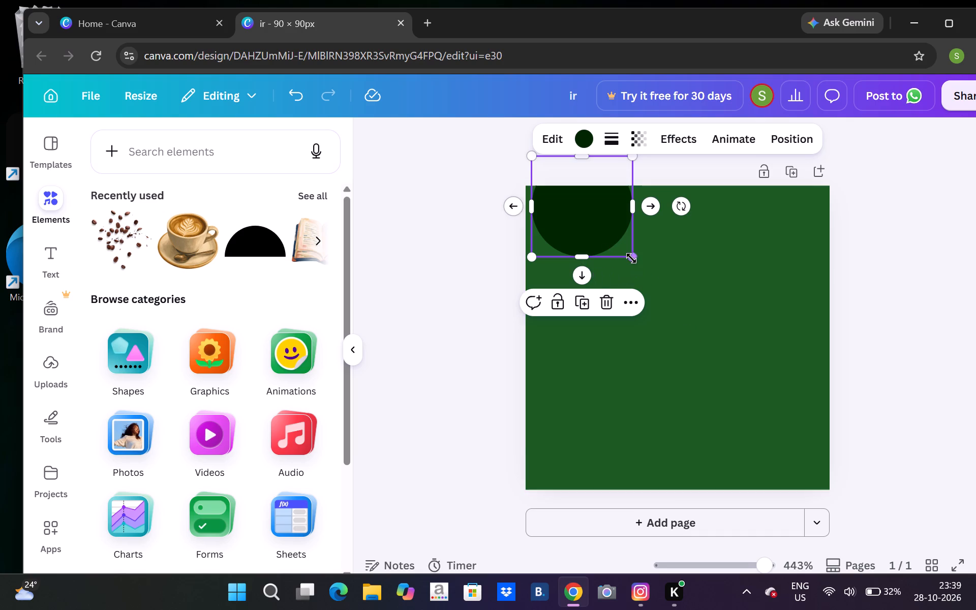
{"action": "left_click_drag", "start_coordinate": [634, 267], "coordinate": [648, 286]}
{"action": "left_click", "coordinate": [603, 232]}
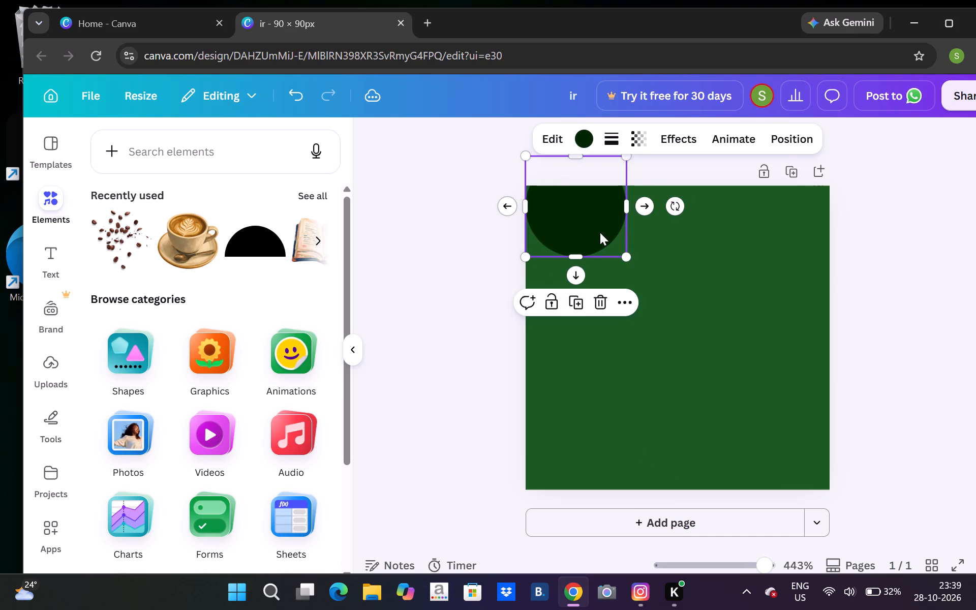
{"action": "left_click_drag", "start_coordinate": [632, 261], "coordinate": [648, 269]}
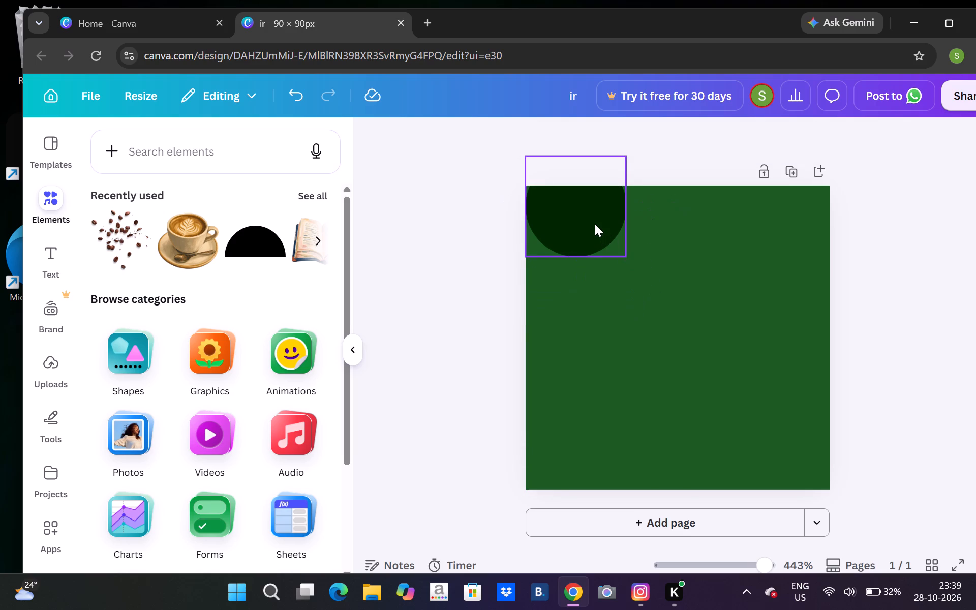
{"action": "left_click", "coordinate": [594, 223]}
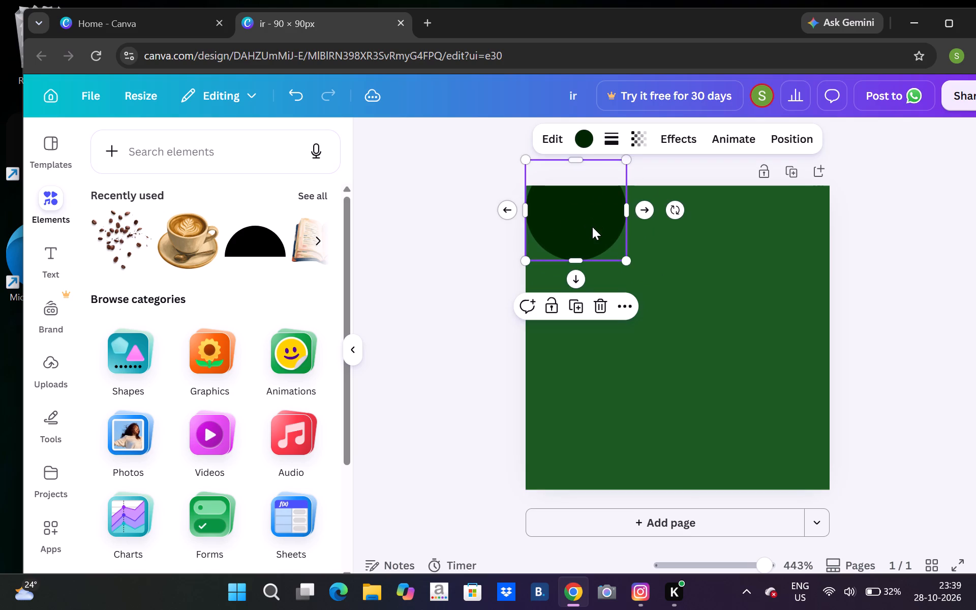
{"action": "left_click", "coordinate": [625, 257]}
{"action": "left_click_drag", "start_coordinate": [625, 257], "coordinate": [638, 270]}
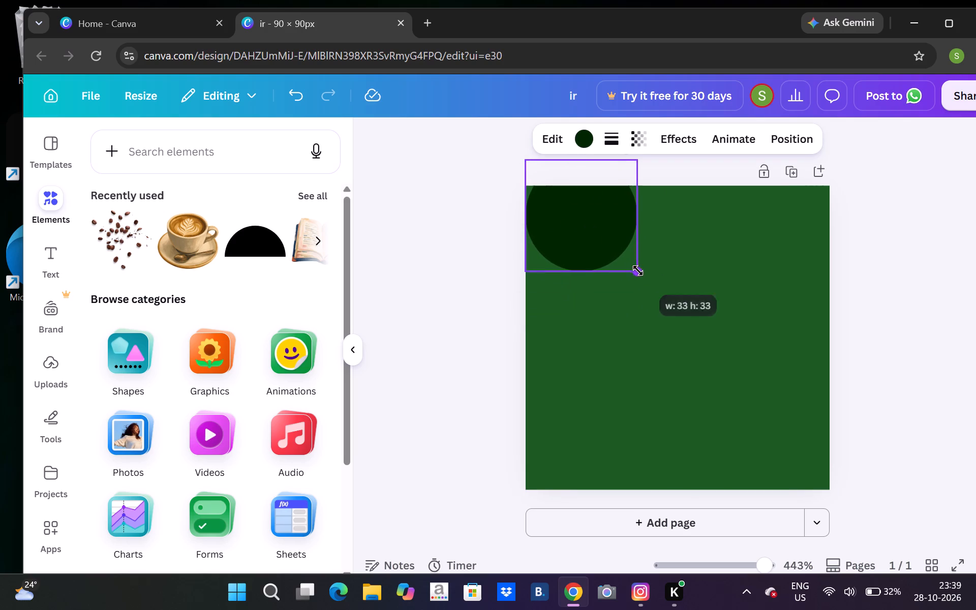
{"action": "left_click_drag", "start_coordinate": [638, 270], "coordinate": [628, 250]}
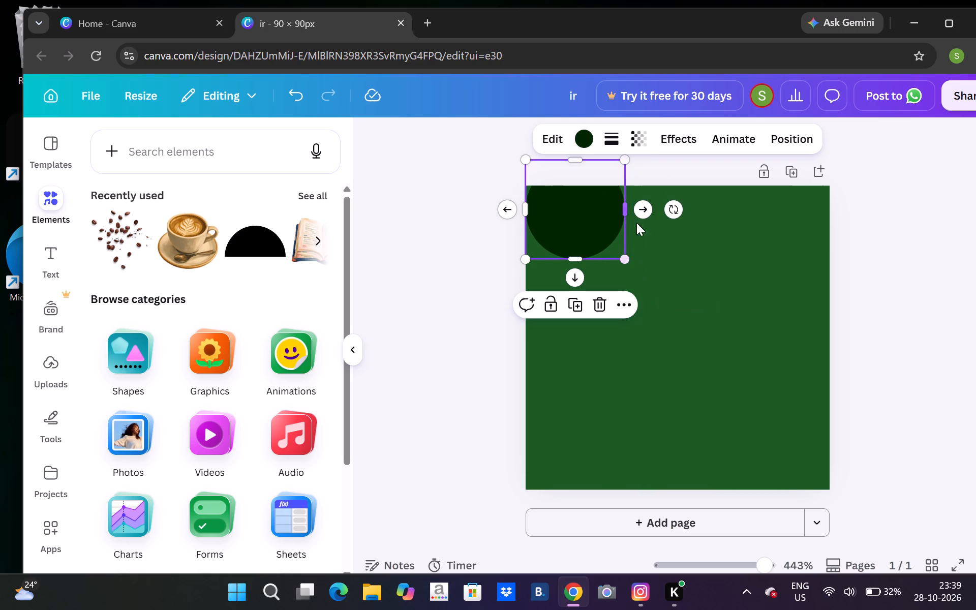
Recolour the corner circle with the lightest grey from the default solid colours.
{"action": "left_click", "coordinate": [587, 130]}
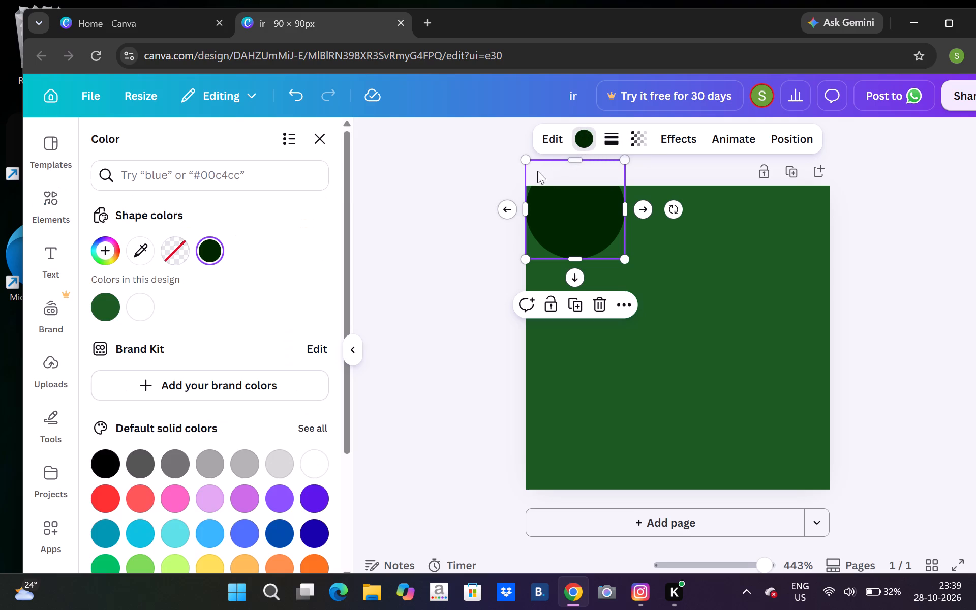
{"action": "left_click", "coordinate": [320, 457]}
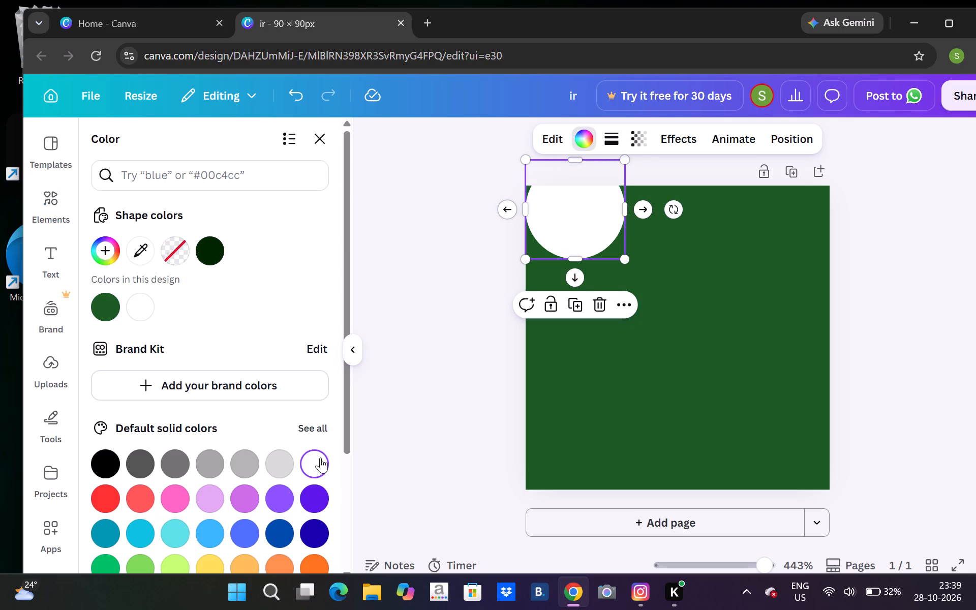
{"action": "left_click", "coordinate": [286, 459]}
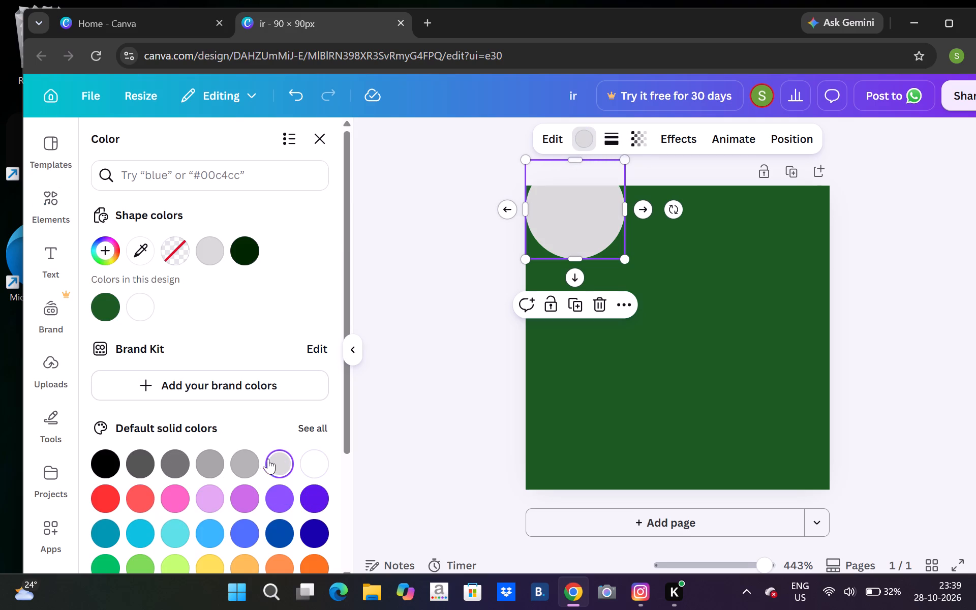
{"action": "left_click", "coordinate": [247, 460]}
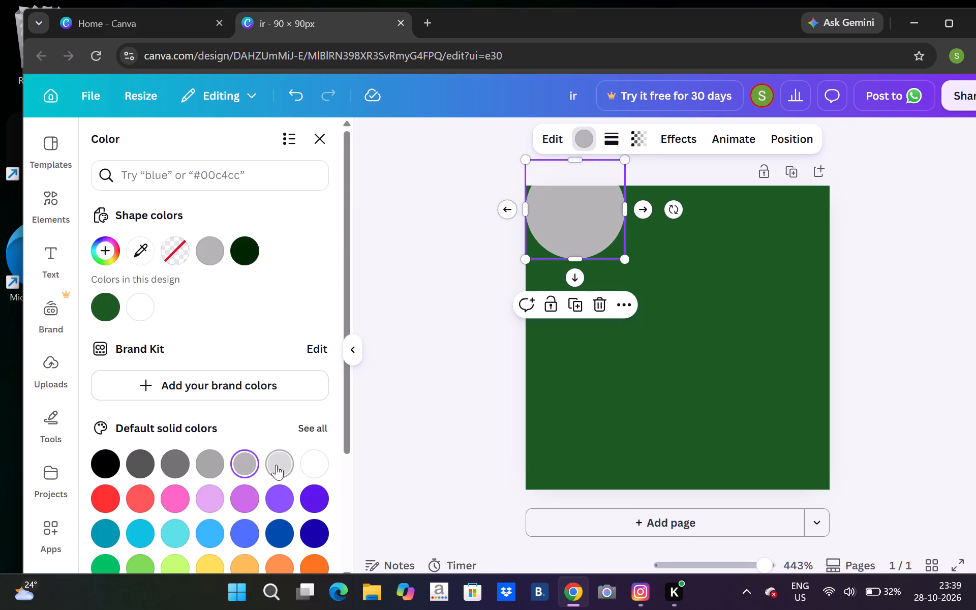
{"action": "left_click", "coordinate": [276, 469]}
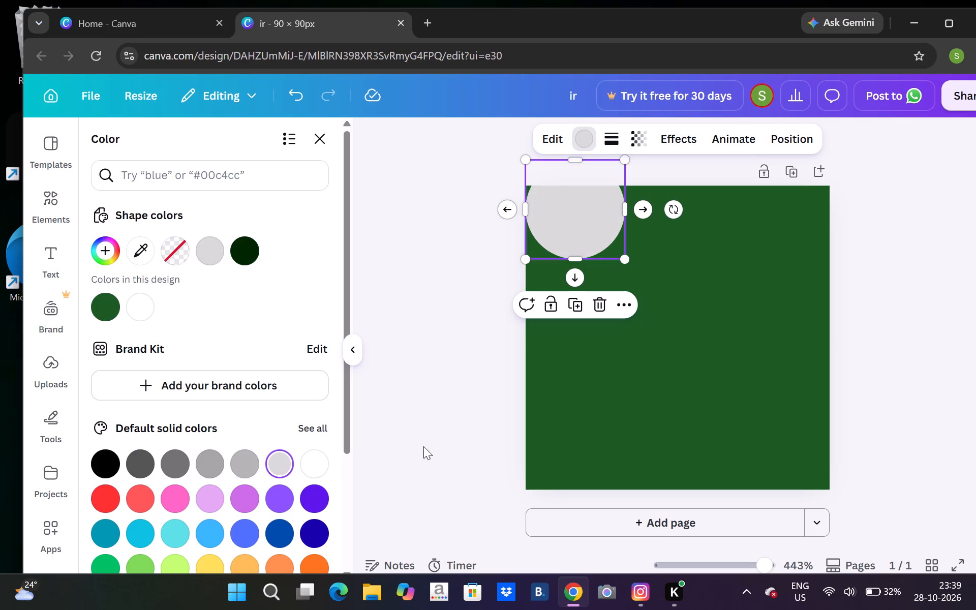
{"action": "left_click", "coordinate": [386, 282]}
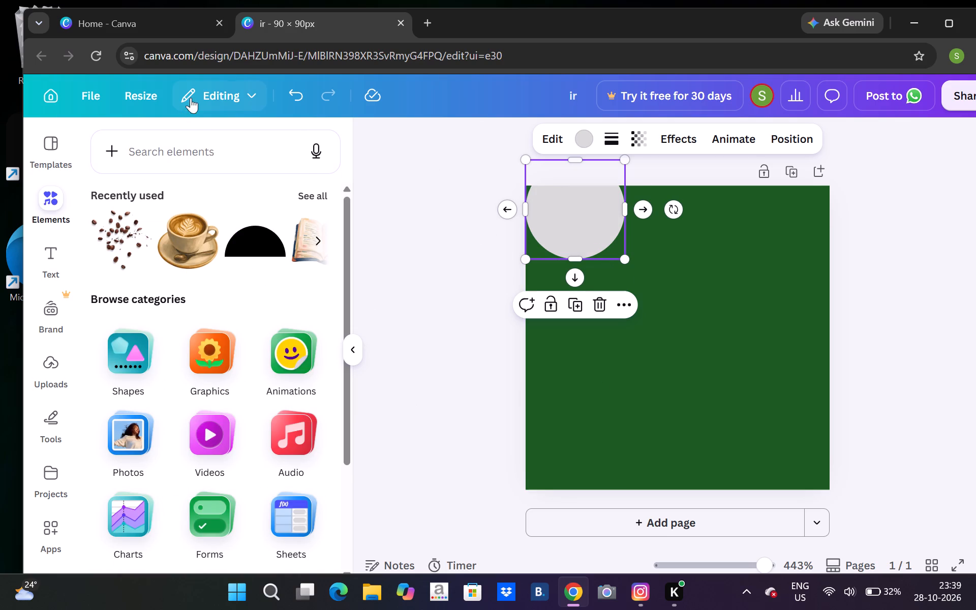
Add a heading text box below the circle and widen it so its text fits on one line.
{"action": "left_click", "coordinate": [36, 267]}
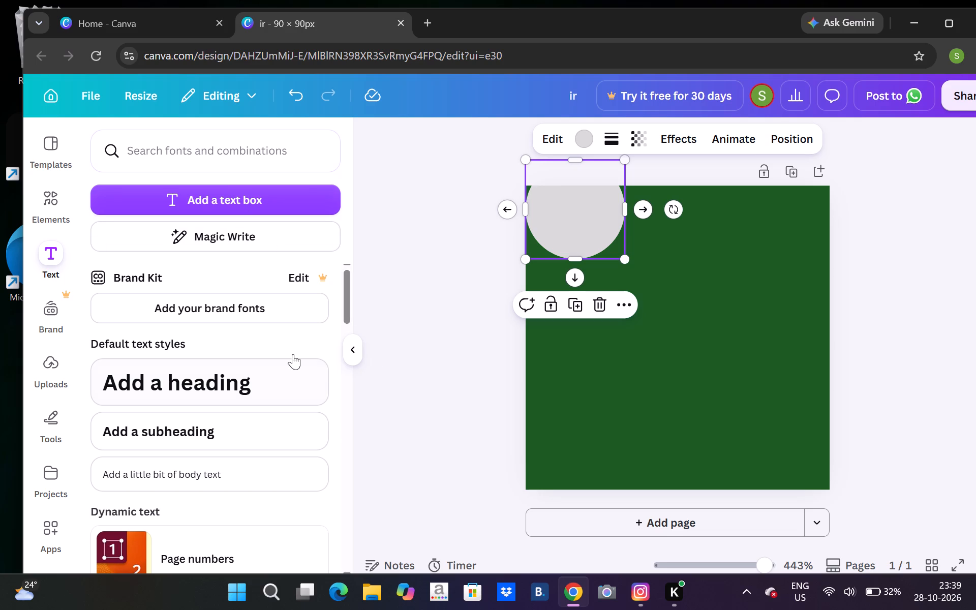
{"action": "left_click", "coordinate": [342, 375]}
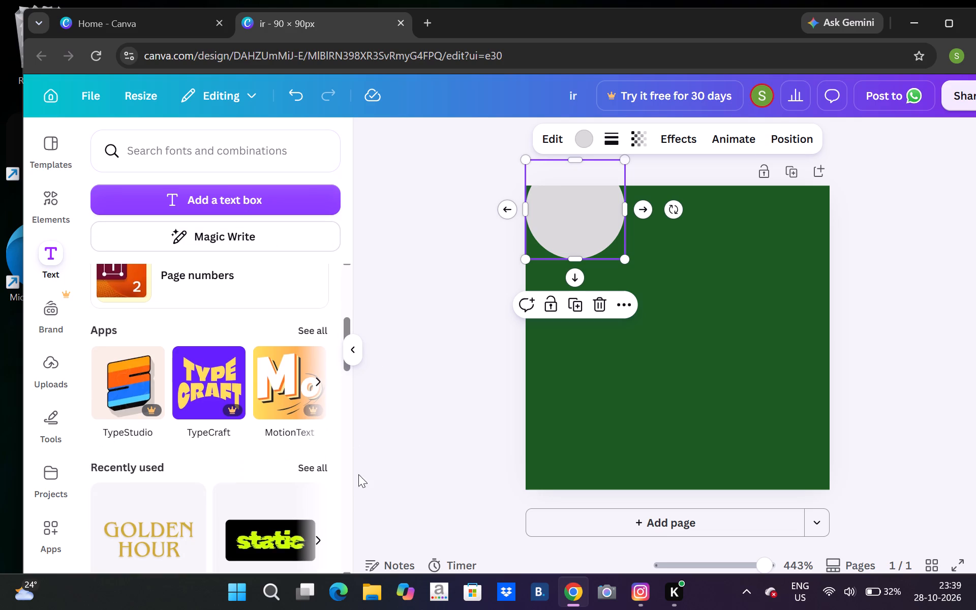
{"action": "left_click", "coordinate": [350, 492]}
{"action": "double_click", "coordinate": [350, 492]}
{"action": "left_click_drag", "start_coordinate": [350, 492], "coordinate": [353, 323]}
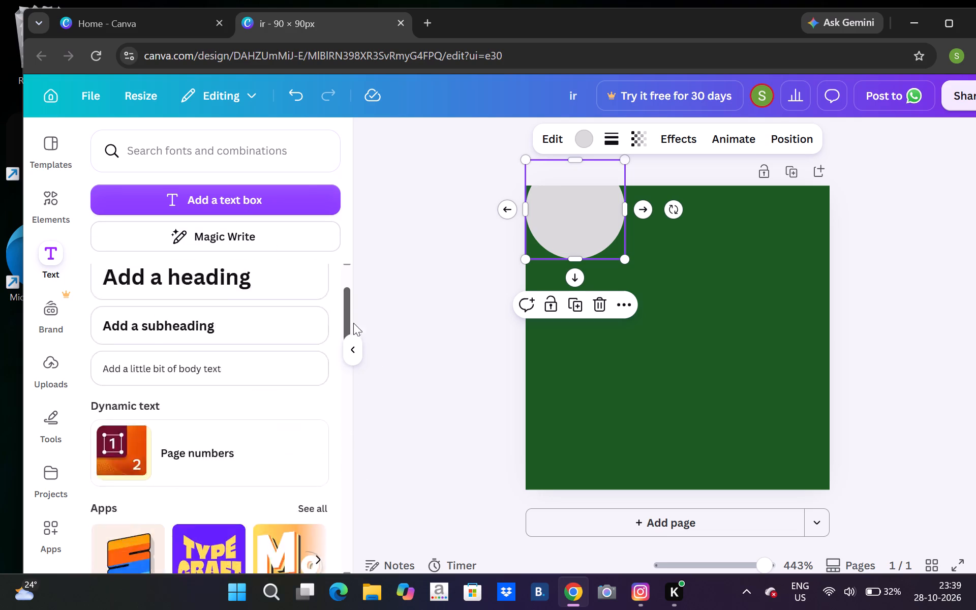
{"action": "left_click_drag", "start_coordinate": [353, 323], "coordinate": [354, 229]}
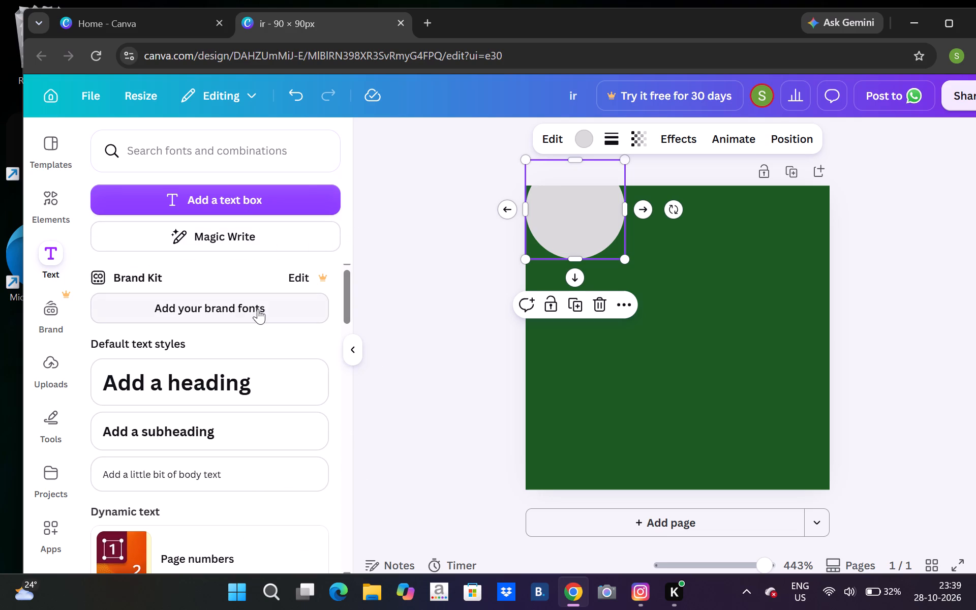
{"action": "left_click", "coordinate": [258, 310]}
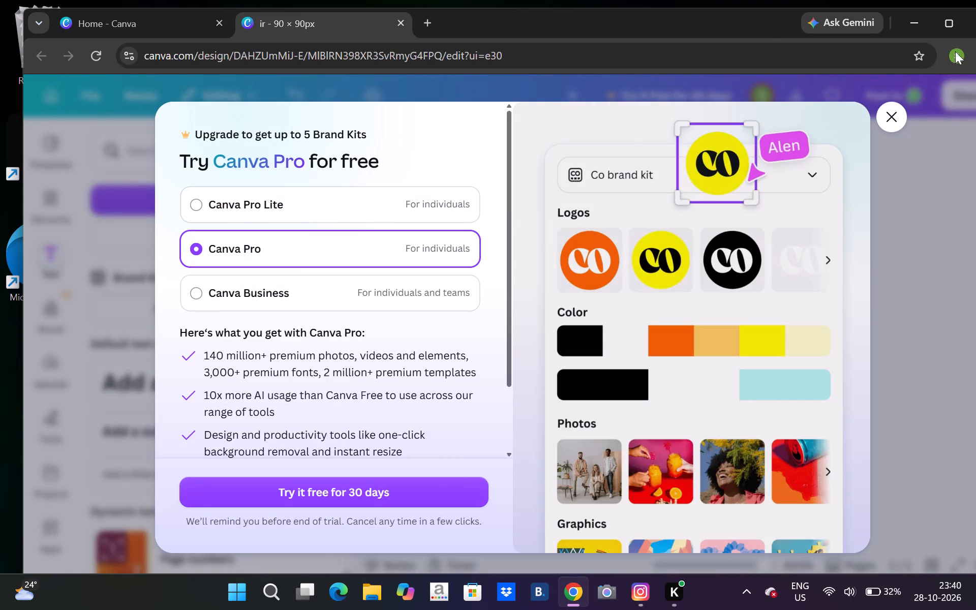
{"action": "left_click", "coordinate": [892, 119]}
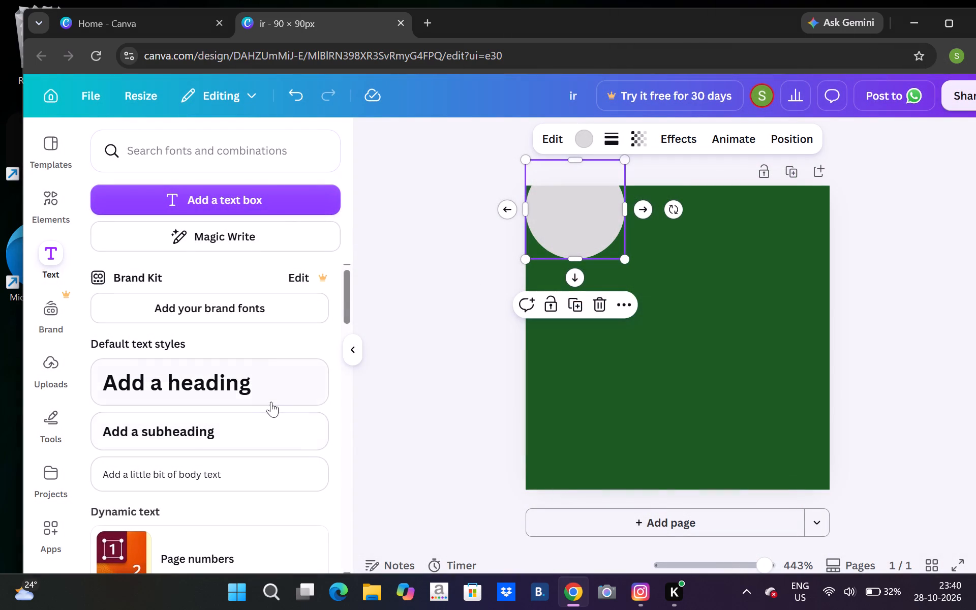
{"action": "left_click", "coordinate": [259, 379]}
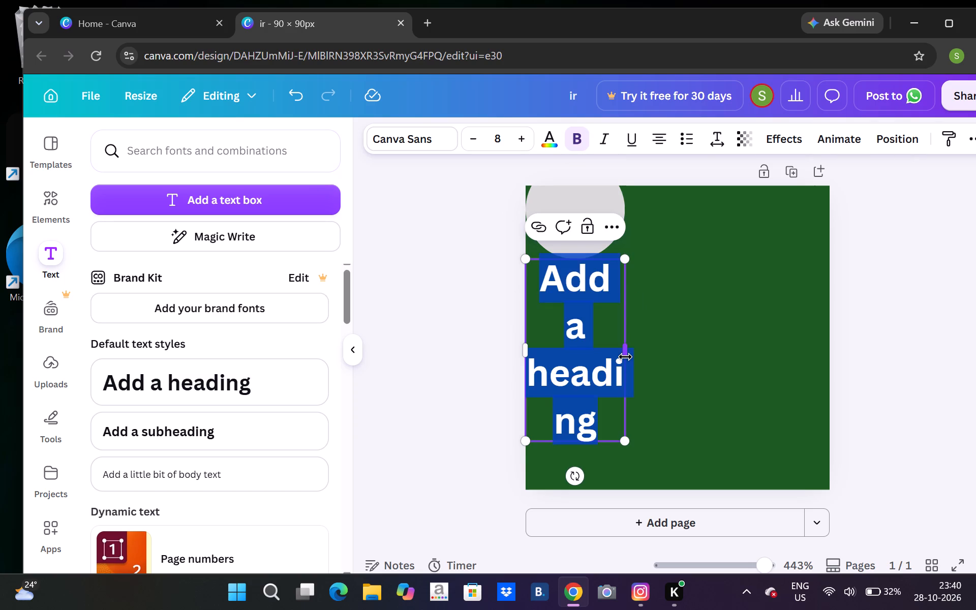
{"action": "left_click_drag", "start_coordinate": [632, 361], "coordinate": [654, 361]}
{"action": "left_click_drag", "start_coordinate": [654, 361], "coordinate": [795, 363]}
Replace the placeholder heading text with "EST.2024".
{"action": "left_click", "coordinate": [701, 272]}
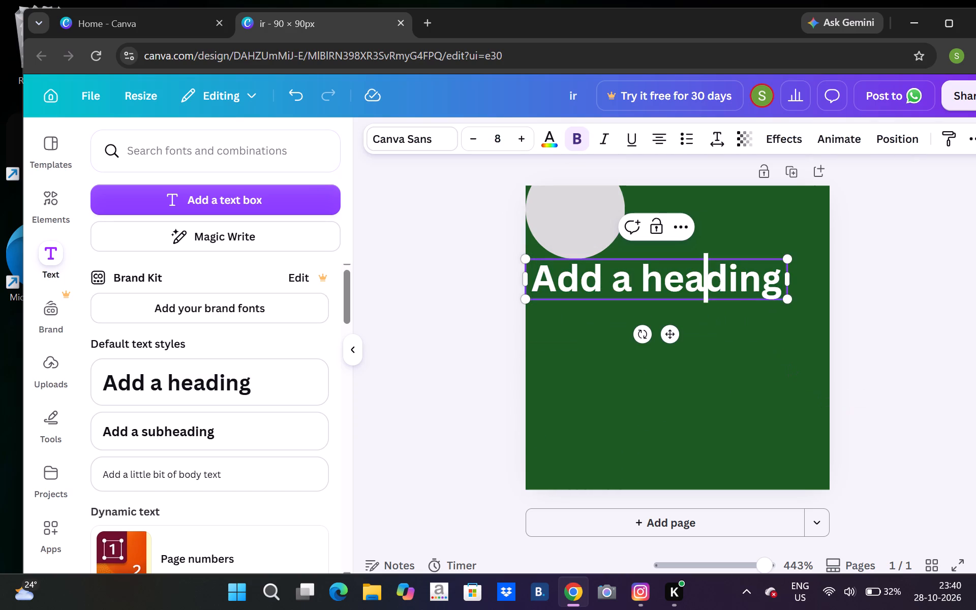
{"action": "key", "text": "BackSpace"}
{"action": "key", "text": "BackSpace"}
{"action": "left_click", "coordinate": [701, 272]}
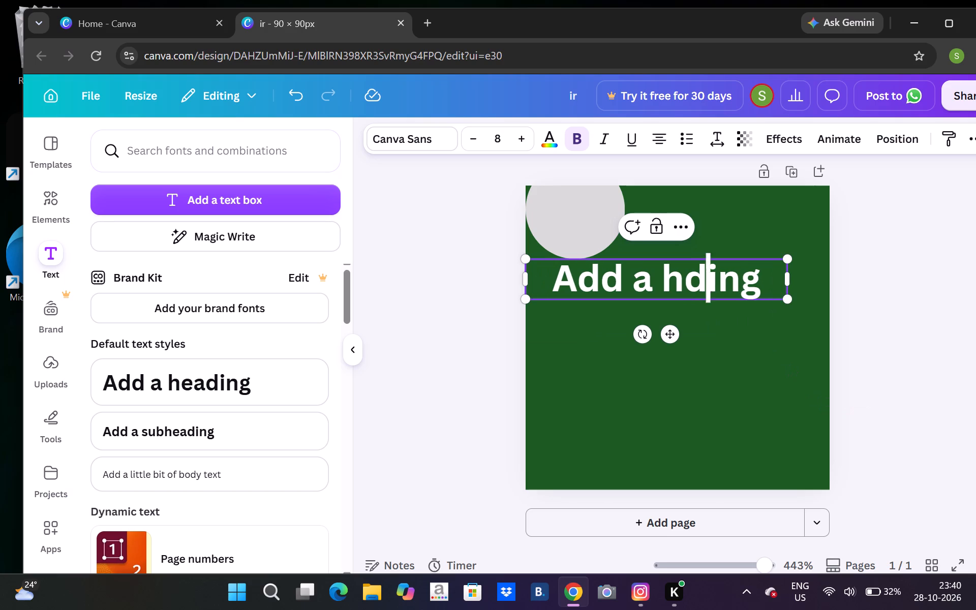
{"action": "left_click", "coordinate": [701, 272]}
{"action": "key", "text": "BackSpace"}
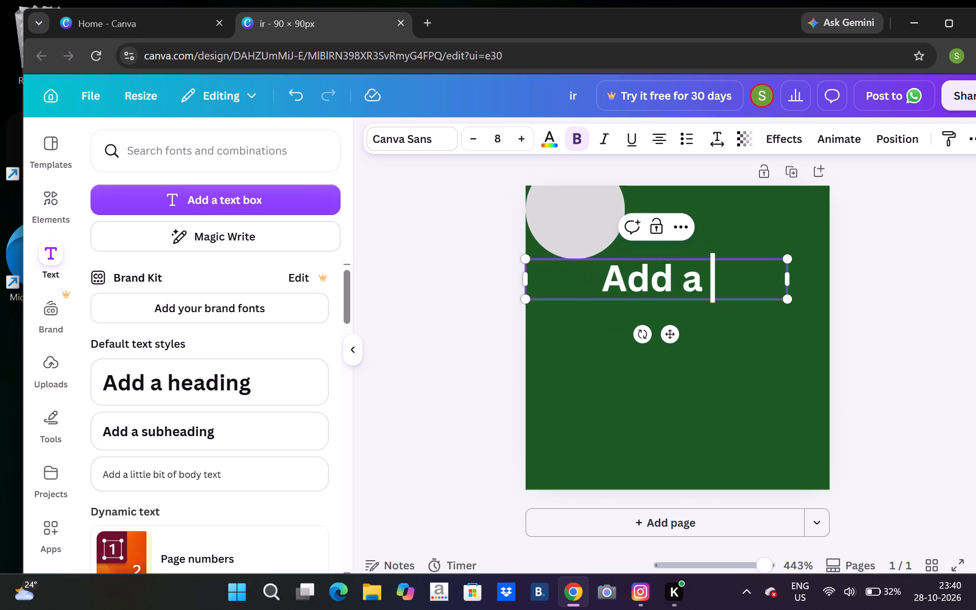
{"action": "left_click", "coordinate": [701, 272]}
{"action": "left_click", "coordinate": [701, 271]}
{"action": "double_click", "coordinate": [701, 271]}
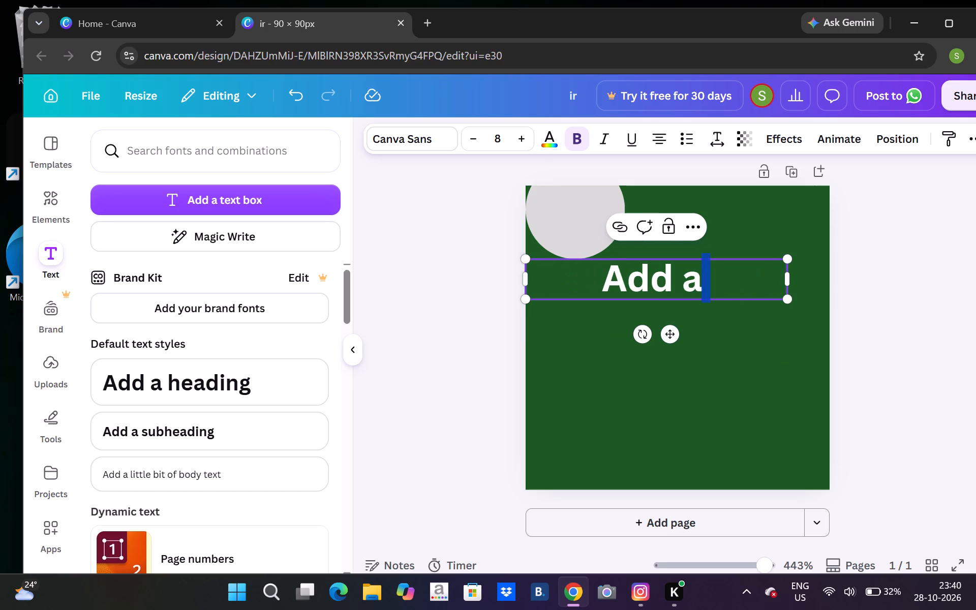
{"action": "key", "text": "BackSpace"}
{"action": "key", "text": "BackSpace"}
{"action": "key", "text": "BackSpace"}
{"action": "key", "text": "BackSpace"}
{"action": "key", "text": "BackSpace"}
{"action": "key", "text": "BackSpace"}
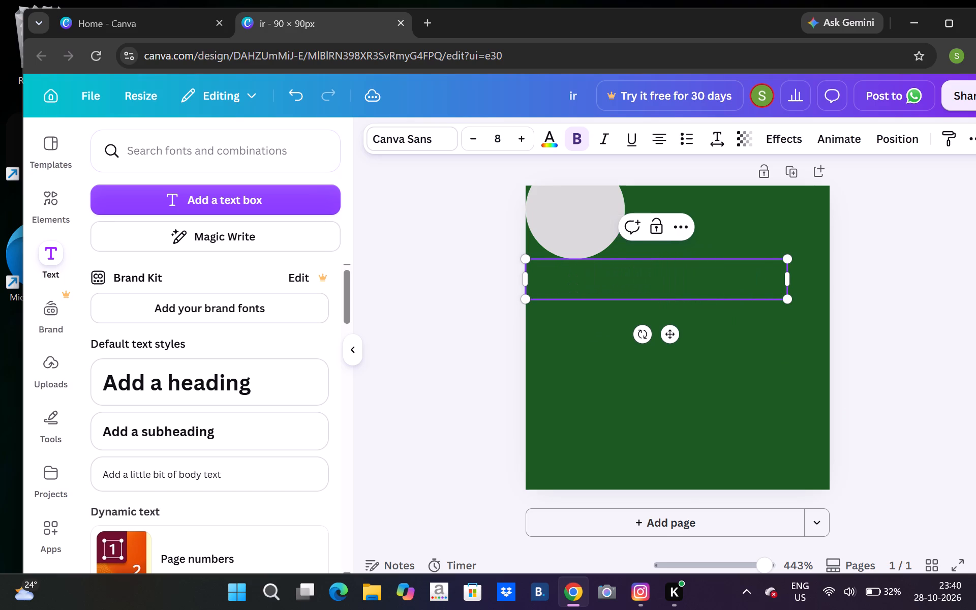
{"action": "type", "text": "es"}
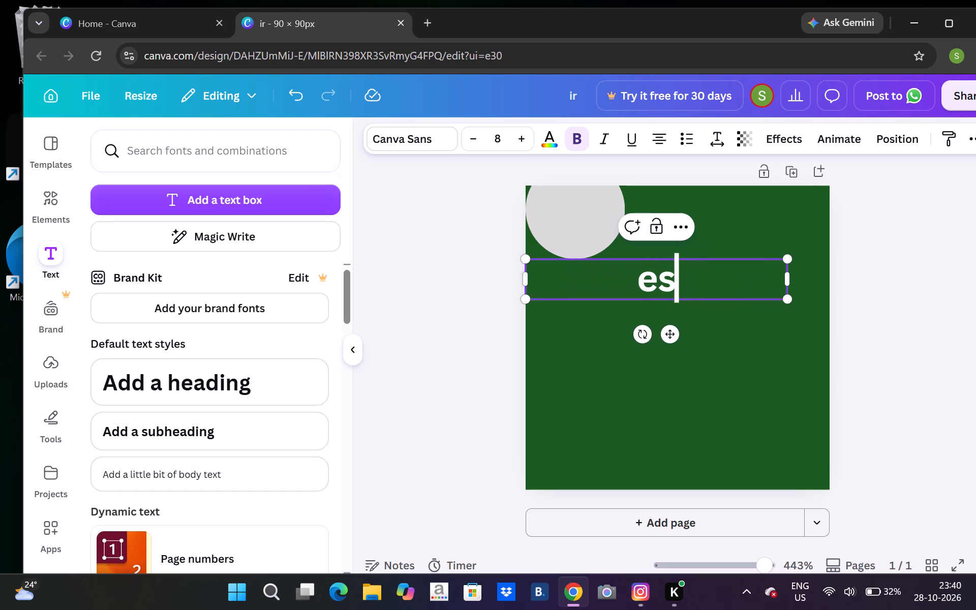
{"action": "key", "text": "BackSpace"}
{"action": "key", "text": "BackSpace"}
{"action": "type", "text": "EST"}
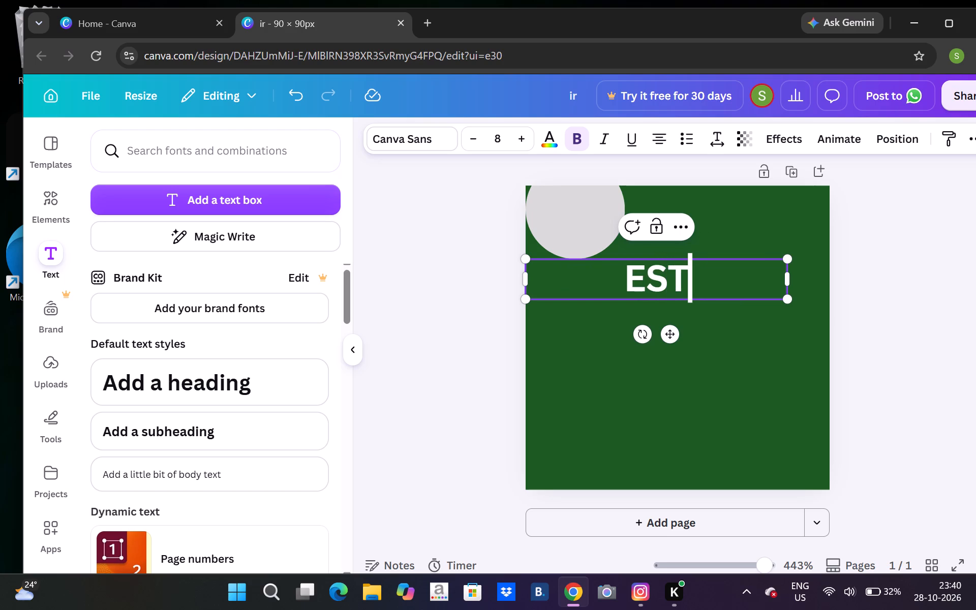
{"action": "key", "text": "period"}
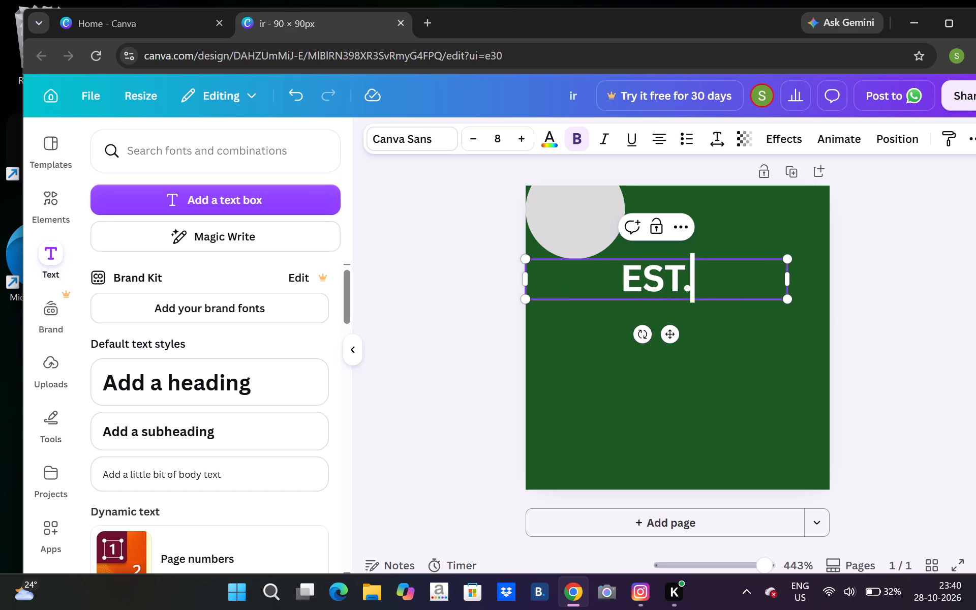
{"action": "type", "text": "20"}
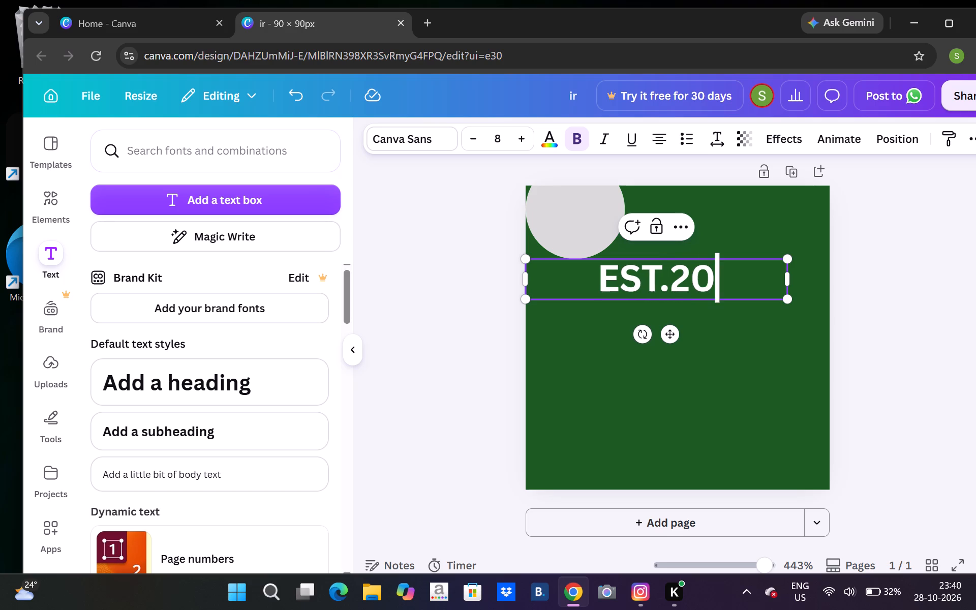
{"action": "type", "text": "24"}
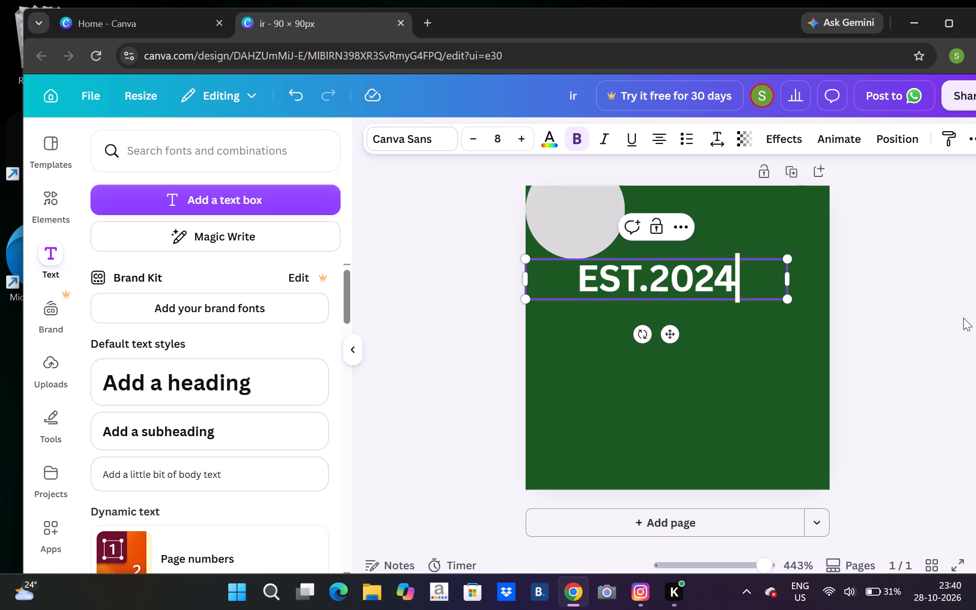
Shrink the EST.2024 text to about font size 4.5 and move it onto the upper part of the grey circle.
{"action": "left_click_drag", "start_coordinate": [785, 296], "coordinate": [739, 293]}
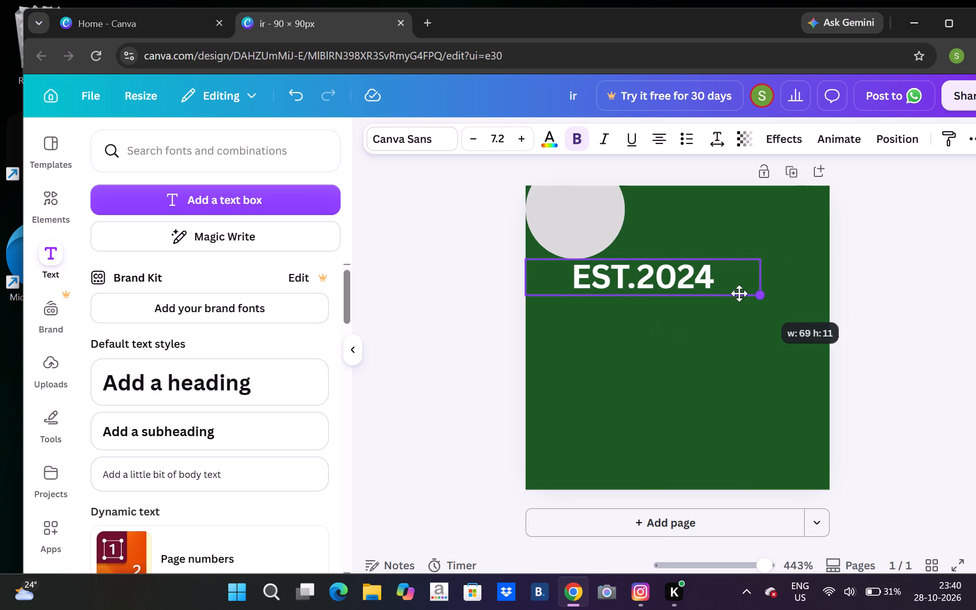
{"action": "left_click_drag", "start_coordinate": [739, 293], "coordinate": [671, 278]}
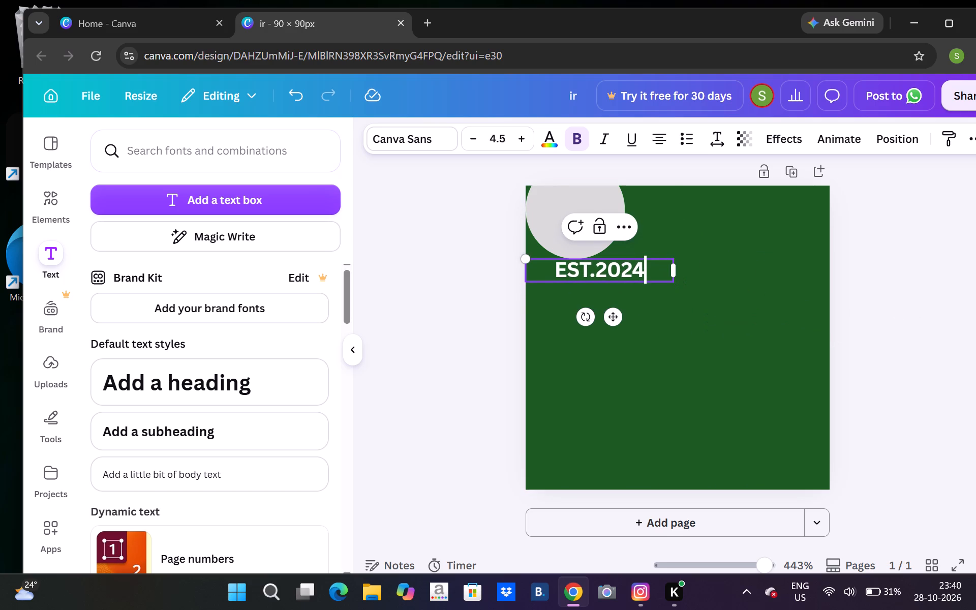
{"action": "left_click_drag", "start_coordinate": [608, 276], "coordinate": [601, 253]}
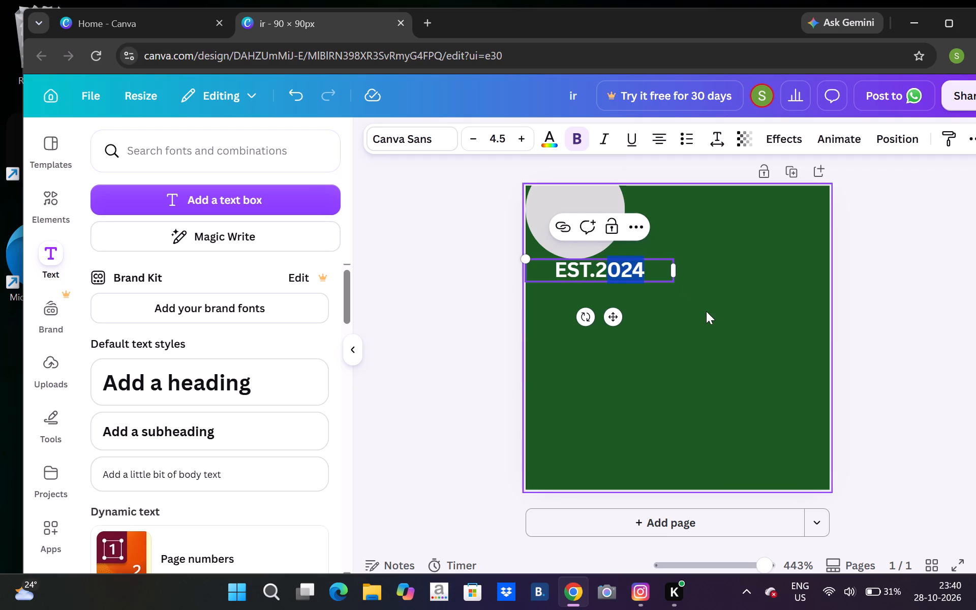
{"action": "left_click_drag", "start_coordinate": [706, 311], "coordinate": [708, 317]}
{"action": "left_click", "coordinate": [708, 317]}
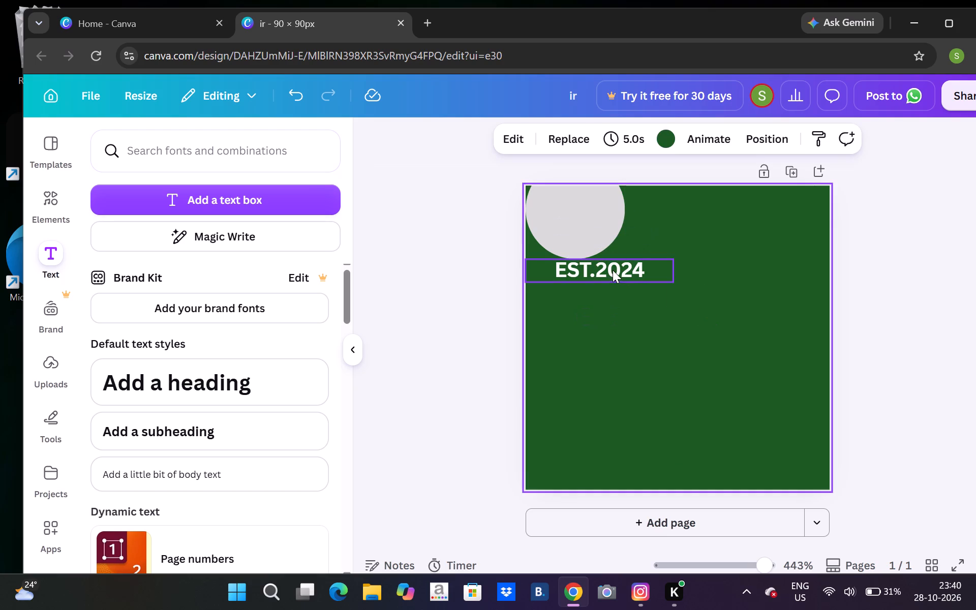
{"action": "left_click_drag", "start_coordinate": [613, 270], "coordinate": [595, 223]}
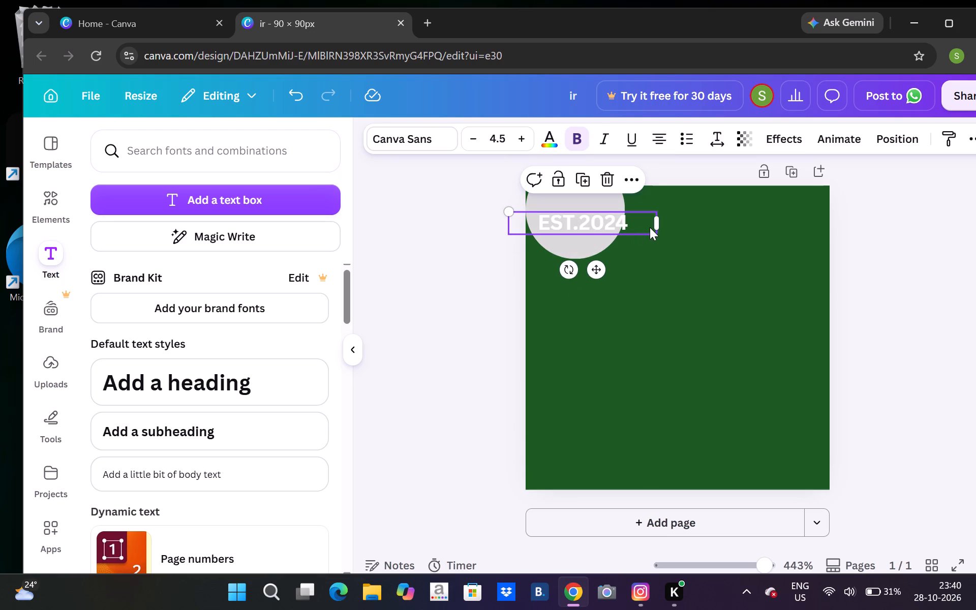
{"action": "left_click_drag", "start_coordinate": [650, 227], "coordinate": [629, 209]}
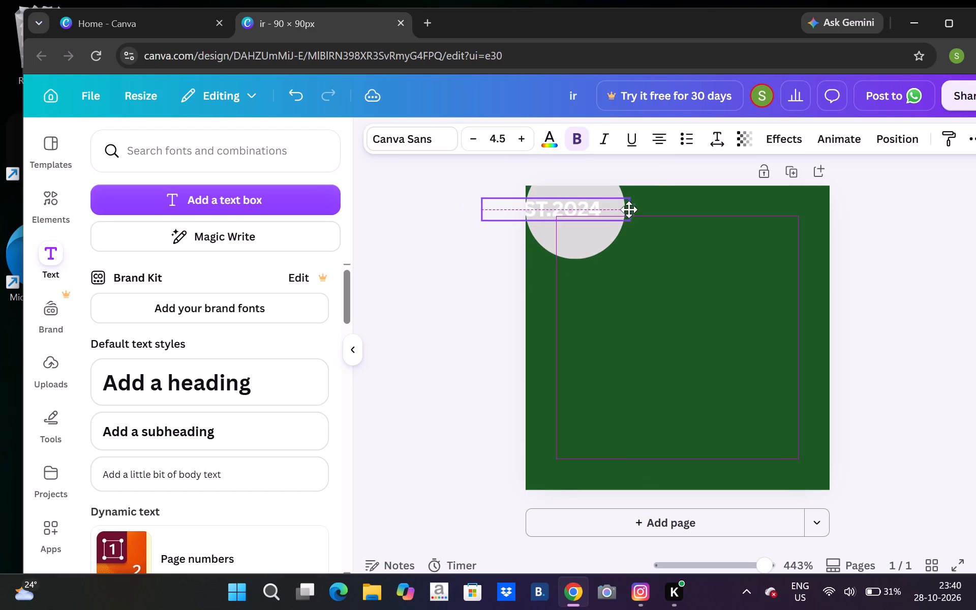
{"action": "left_click_drag", "start_coordinate": [629, 209], "coordinate": [635, 202]}
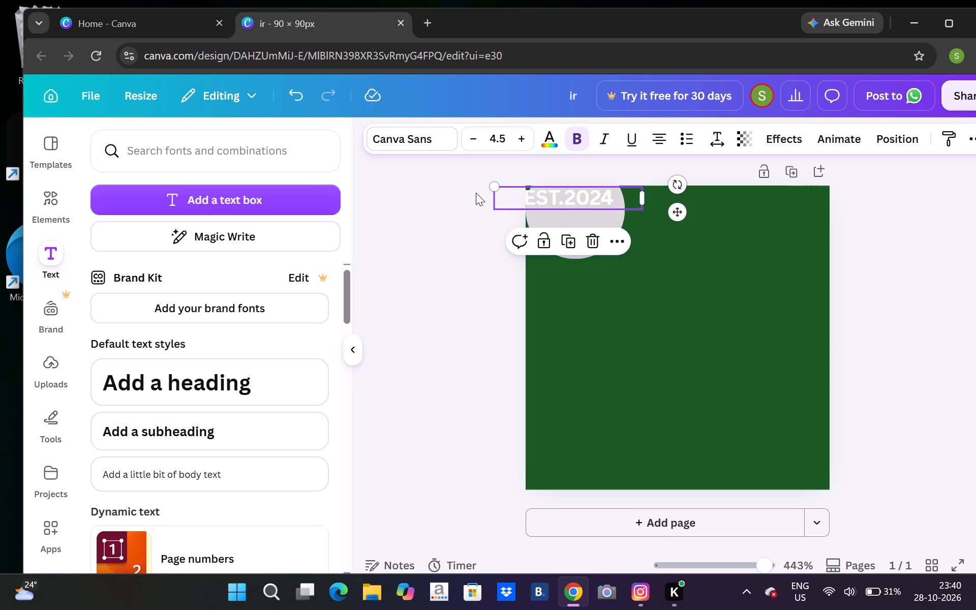
Shrink the EST.2024 text to about font size 2.6 and place it at the circle's top, its box flush with the page's left edge.
{"action": "left_click_drag", "start_coordinate": [490, 186], "coordinate": [537, 212]}
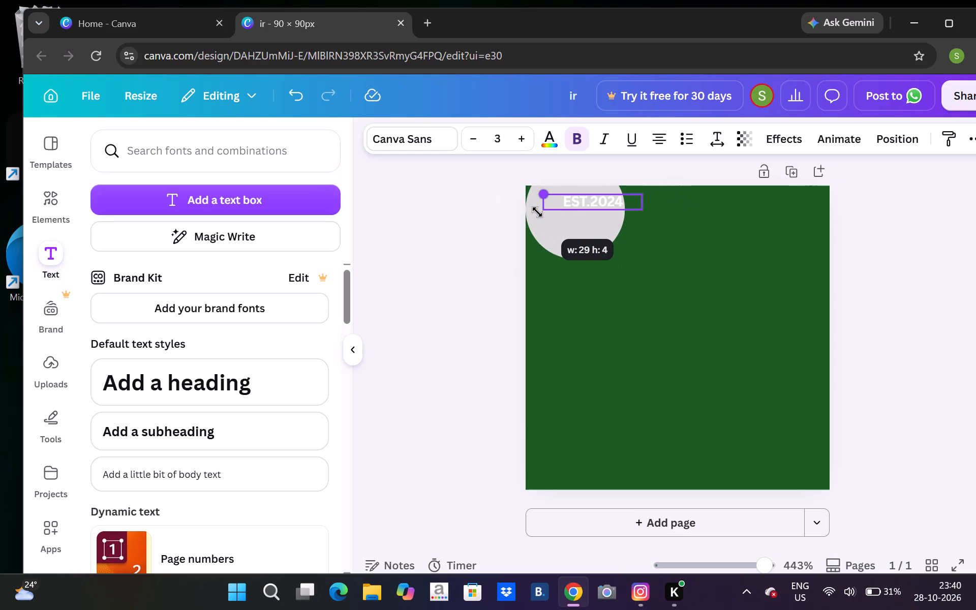
{"action": "left_click_drag", "start_coordinate": [537, 212], "coordinate": [544, 216]}
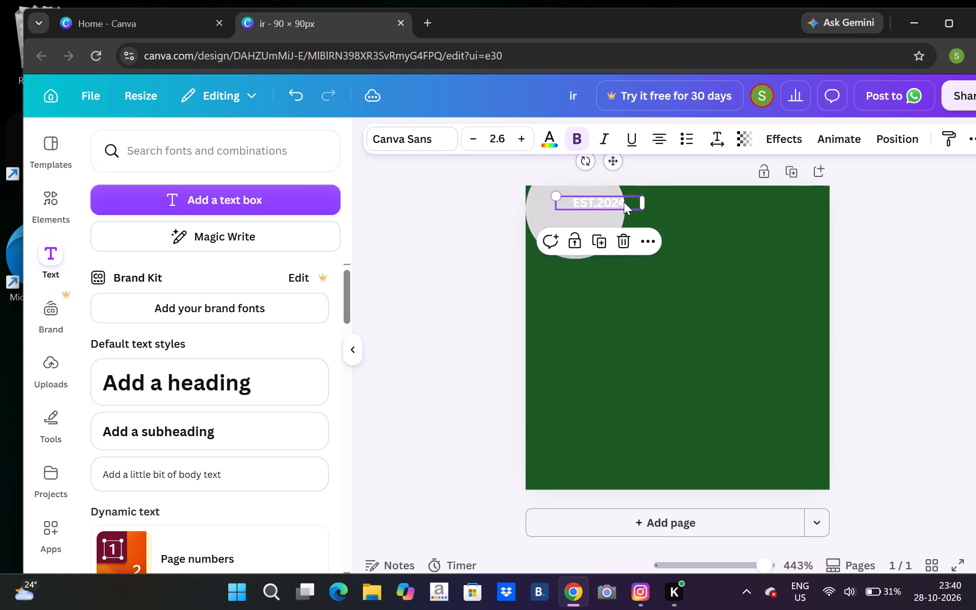
{"action": "left_click_drag", "start_coordinate": [624, 202], "coordinate": [588, 194]}
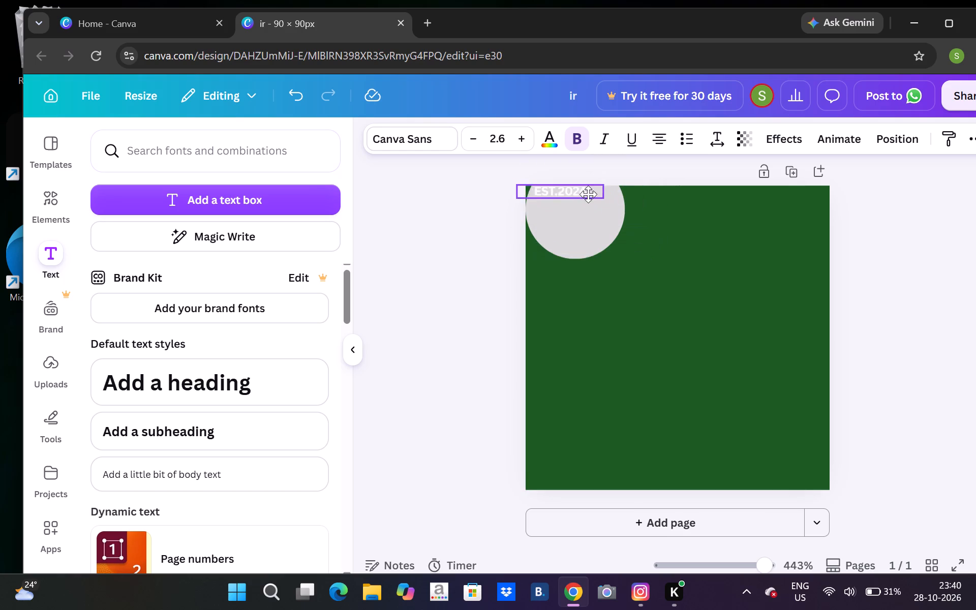
{"action": "left_click_drag", "start_coordinate": [588, 194], "coordinate": [594, 194]}
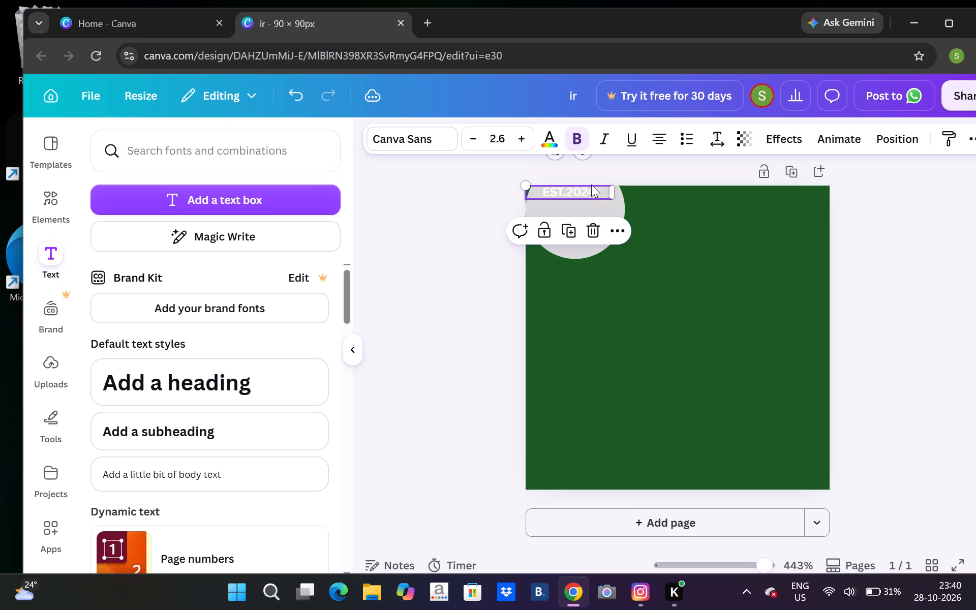
Change the EST.2024 text colour to black.
{"action": "left_click", "coordinate": [550, 139]}
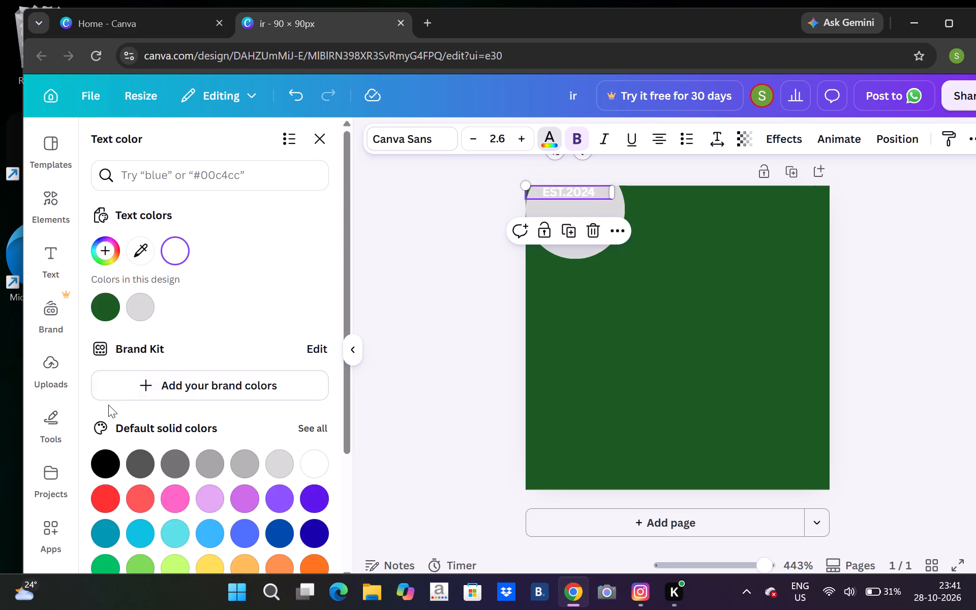
{"action": "left_click", "coordinate": [101, 465]}
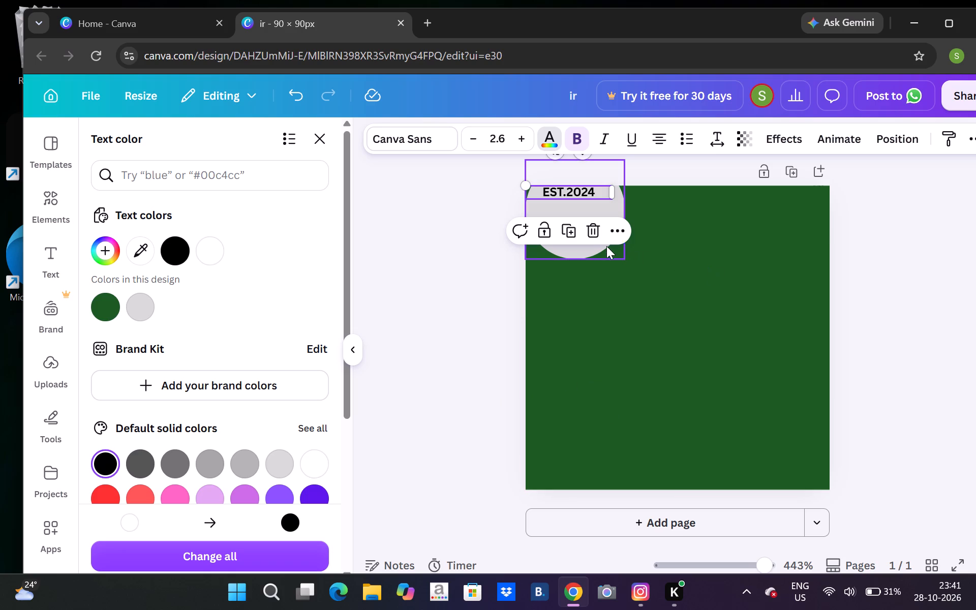
Shift the light grey circle slightly down and enlarge it a little, keeping it cropped by the page's upper-left corner.
{"action": "left_click_drag", "start_coordinate": [603, 245], "coordinate": [604, 258]}
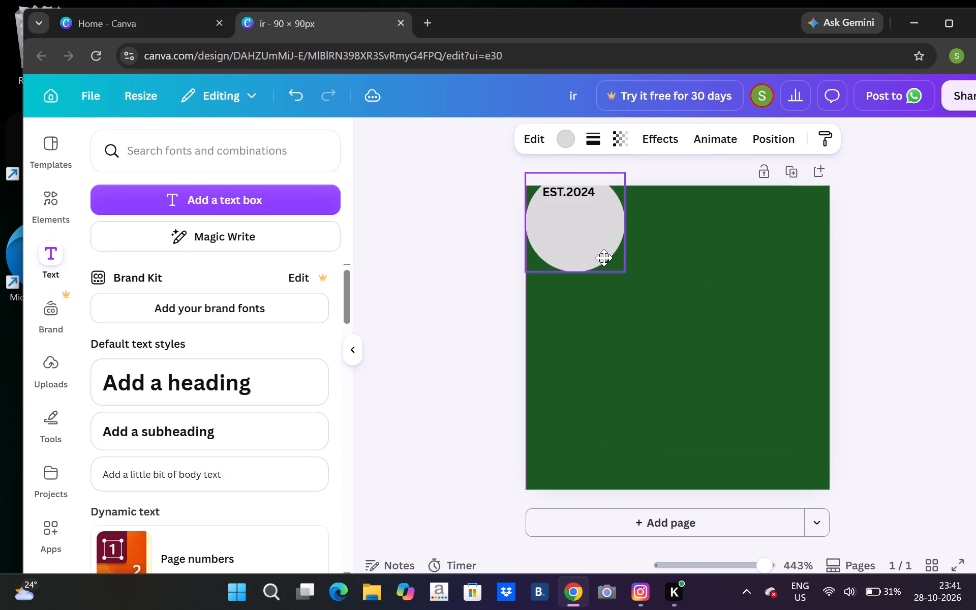
{"action": "left_click_drag", "start_coordinate": [604, 258], "coordinate": [596, 253]}
{"action": "left_click_drag", "start_coordinate": [620, 268], "coordinate": [652, 297]}
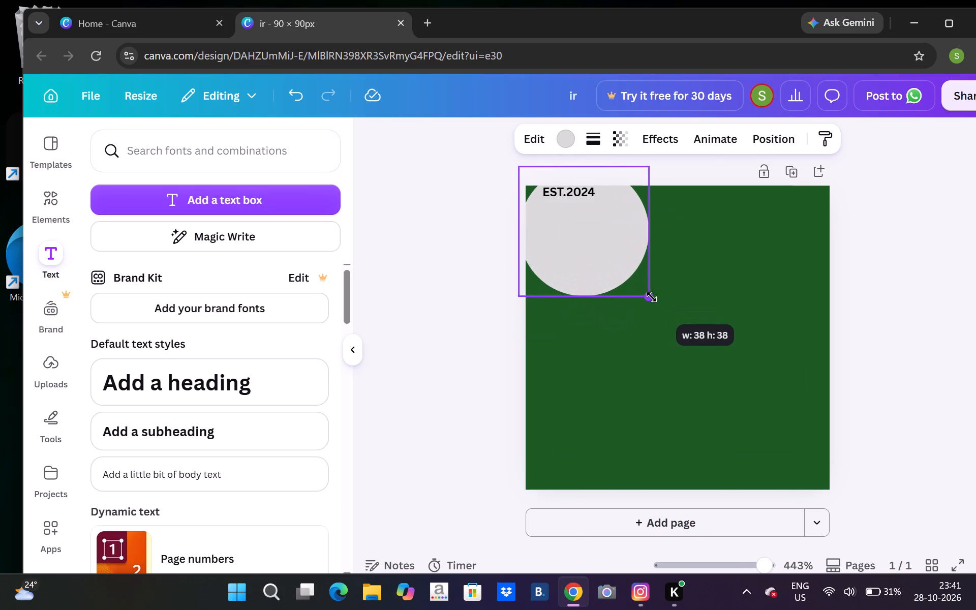
{"action": "left_click_drag", "start_coordinate": [652, 297], "coordinate": [642, 278]}
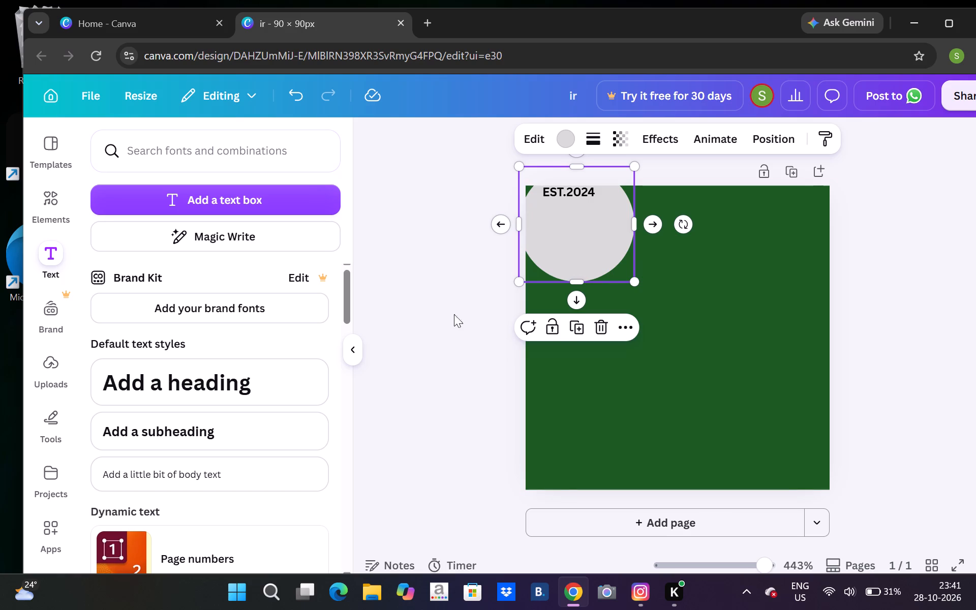
{"action": "left_click", "coordinate": [436, 301]}
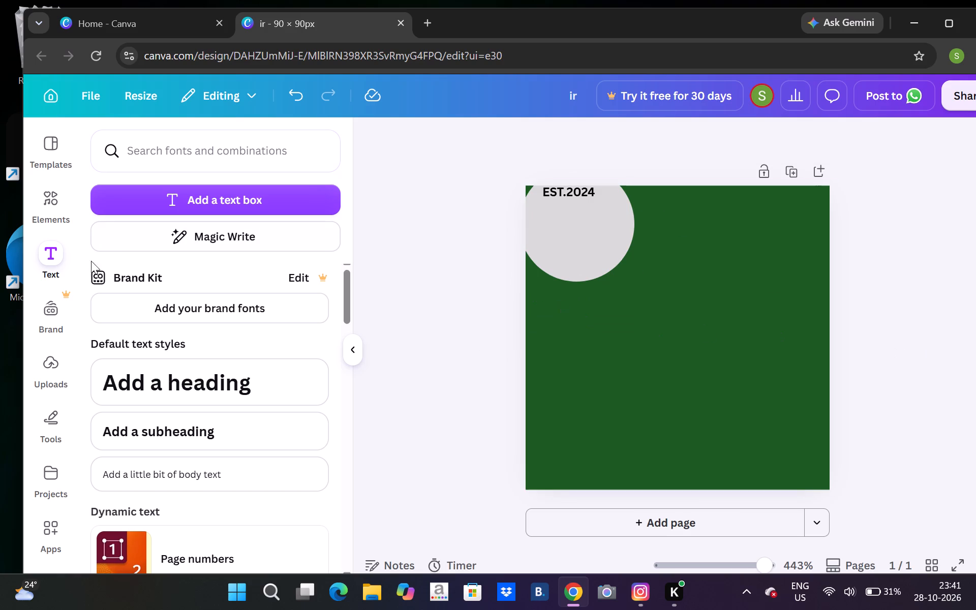
Add a subheading text box to the page.
{"action": "left_click", "coordinate": [209, 435]}
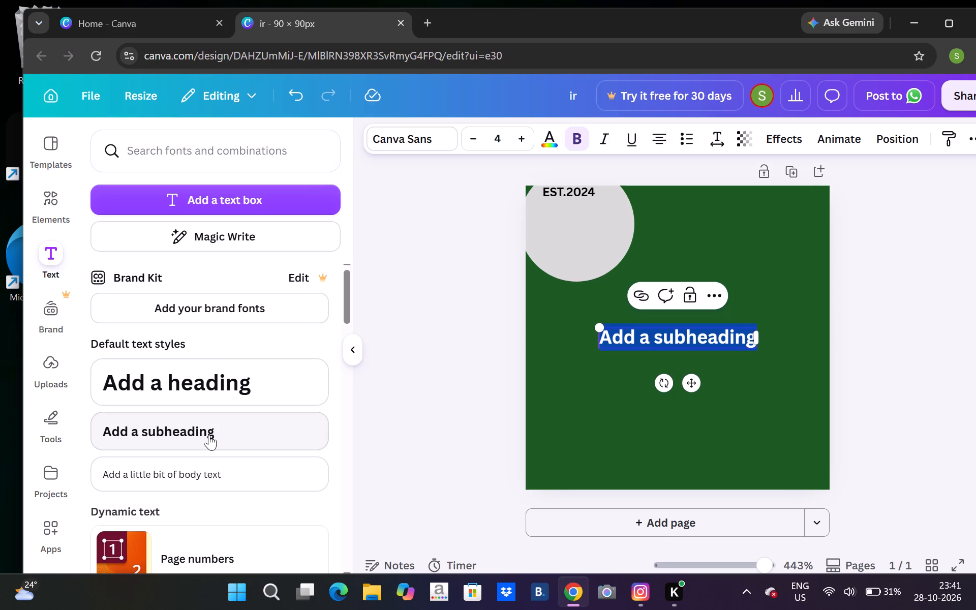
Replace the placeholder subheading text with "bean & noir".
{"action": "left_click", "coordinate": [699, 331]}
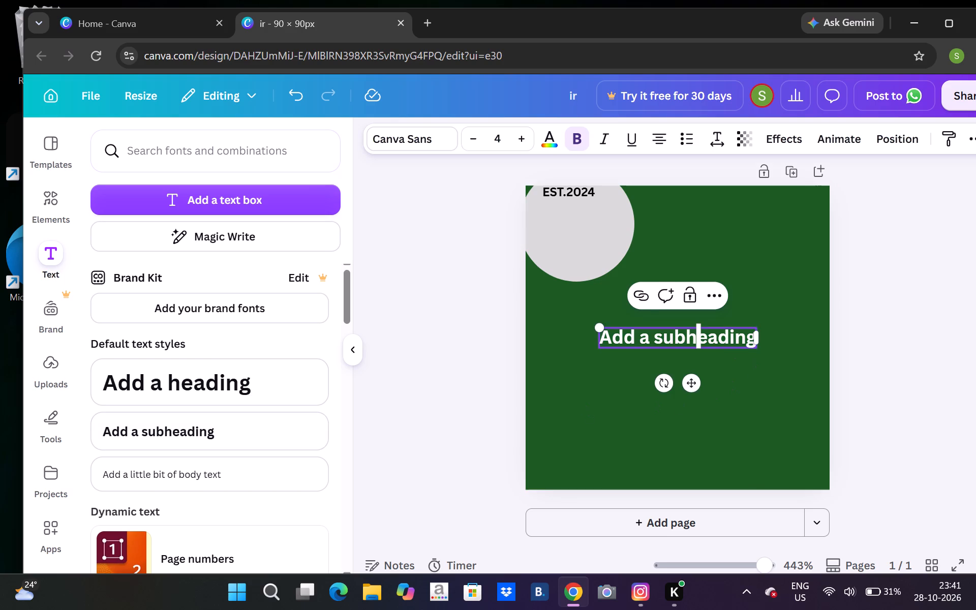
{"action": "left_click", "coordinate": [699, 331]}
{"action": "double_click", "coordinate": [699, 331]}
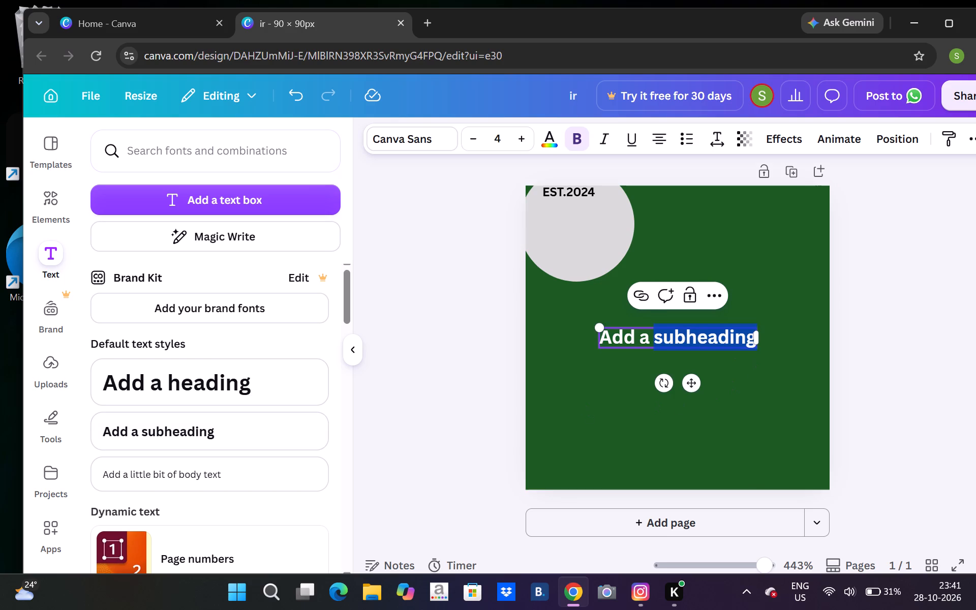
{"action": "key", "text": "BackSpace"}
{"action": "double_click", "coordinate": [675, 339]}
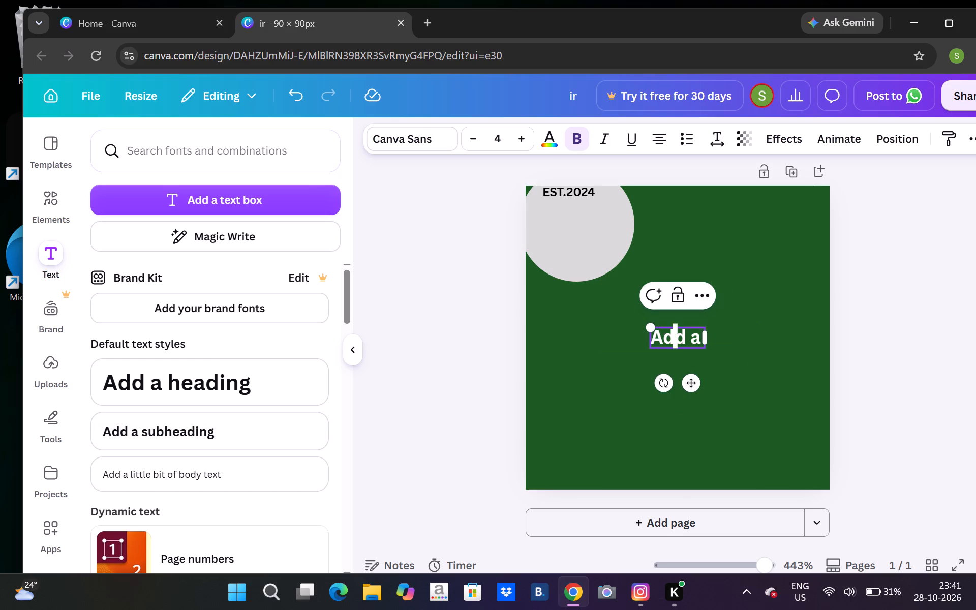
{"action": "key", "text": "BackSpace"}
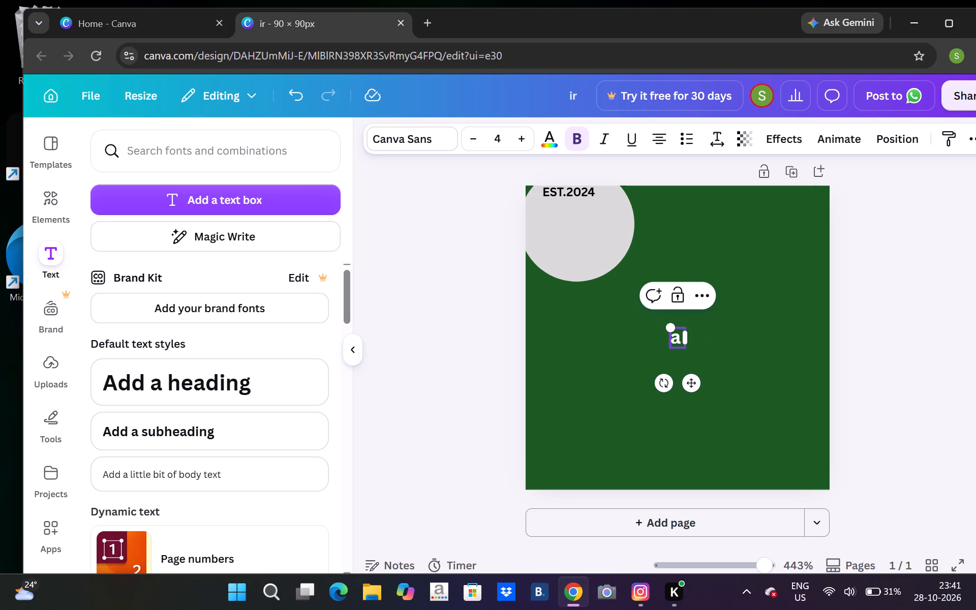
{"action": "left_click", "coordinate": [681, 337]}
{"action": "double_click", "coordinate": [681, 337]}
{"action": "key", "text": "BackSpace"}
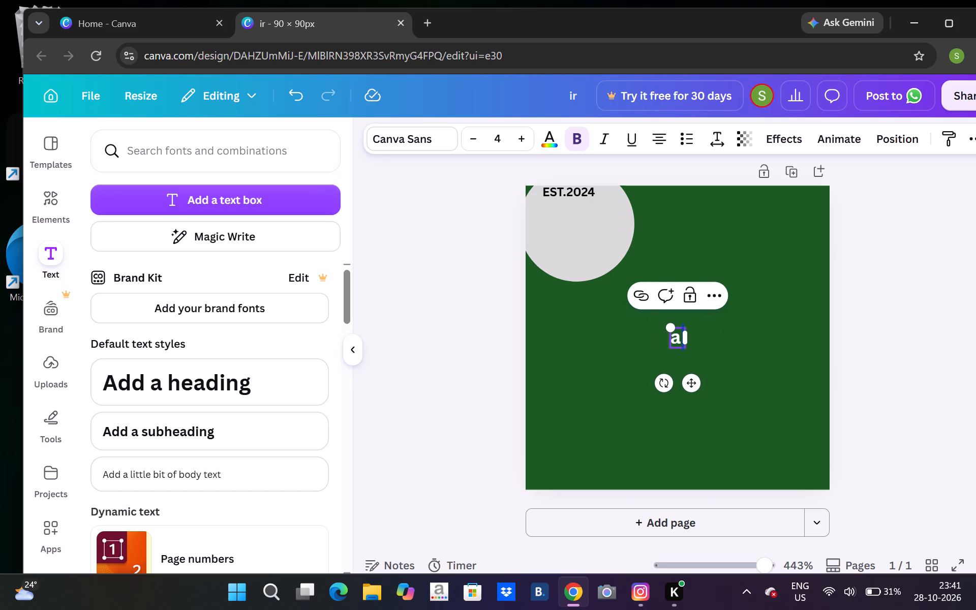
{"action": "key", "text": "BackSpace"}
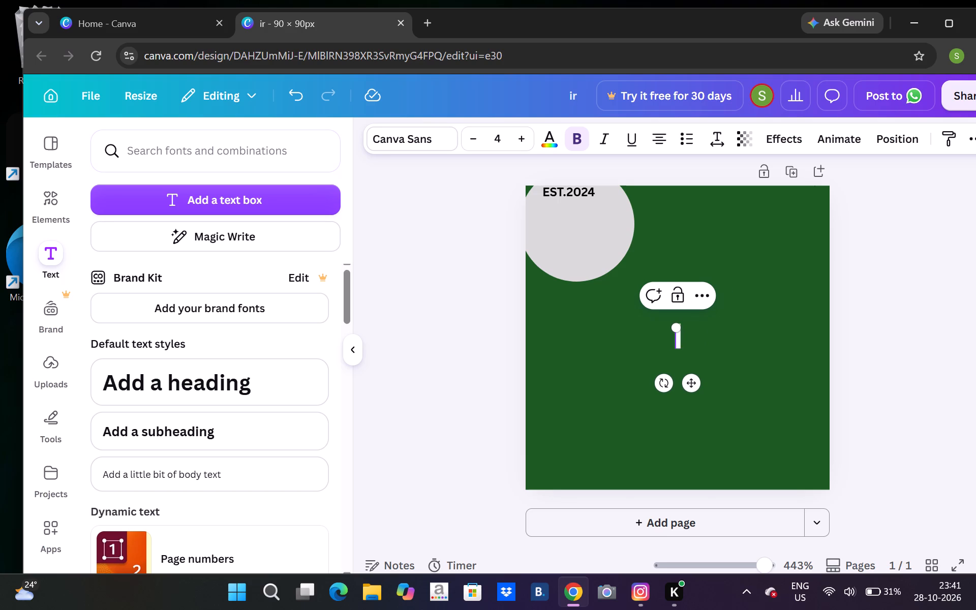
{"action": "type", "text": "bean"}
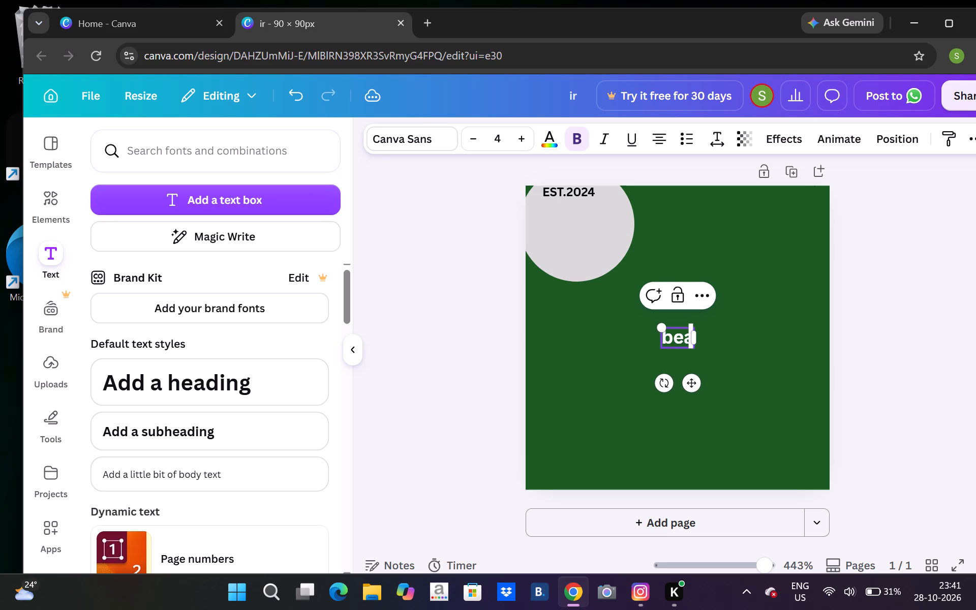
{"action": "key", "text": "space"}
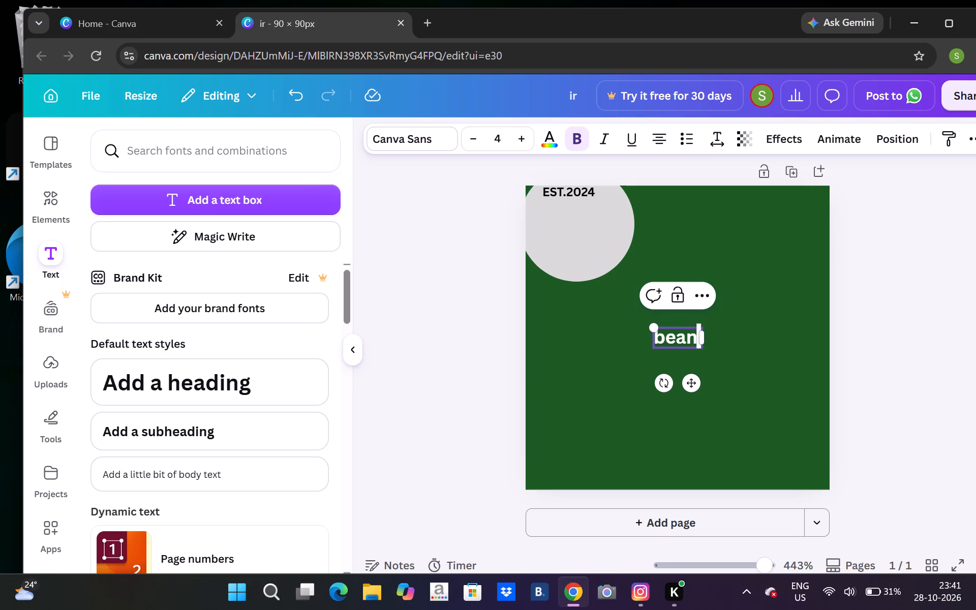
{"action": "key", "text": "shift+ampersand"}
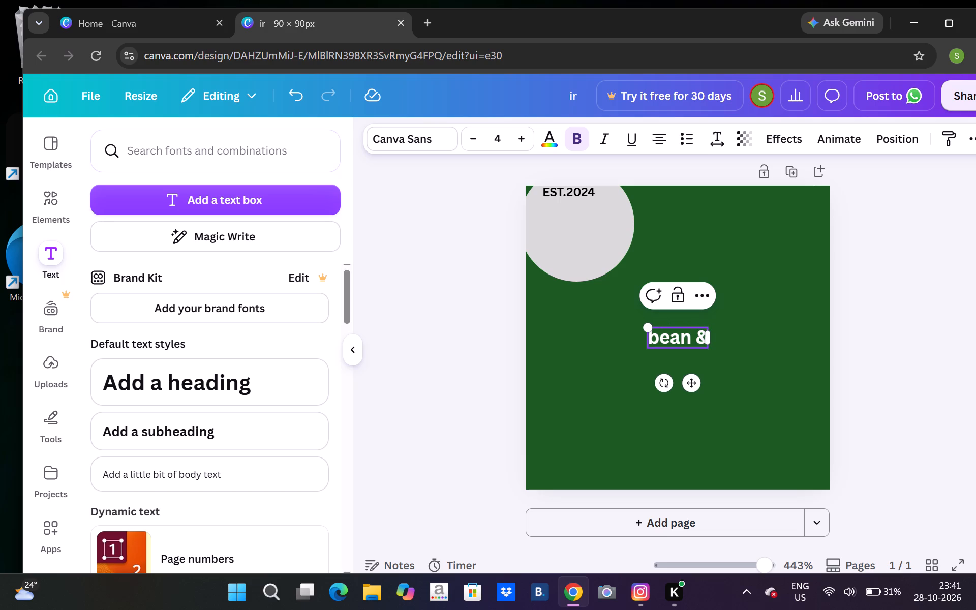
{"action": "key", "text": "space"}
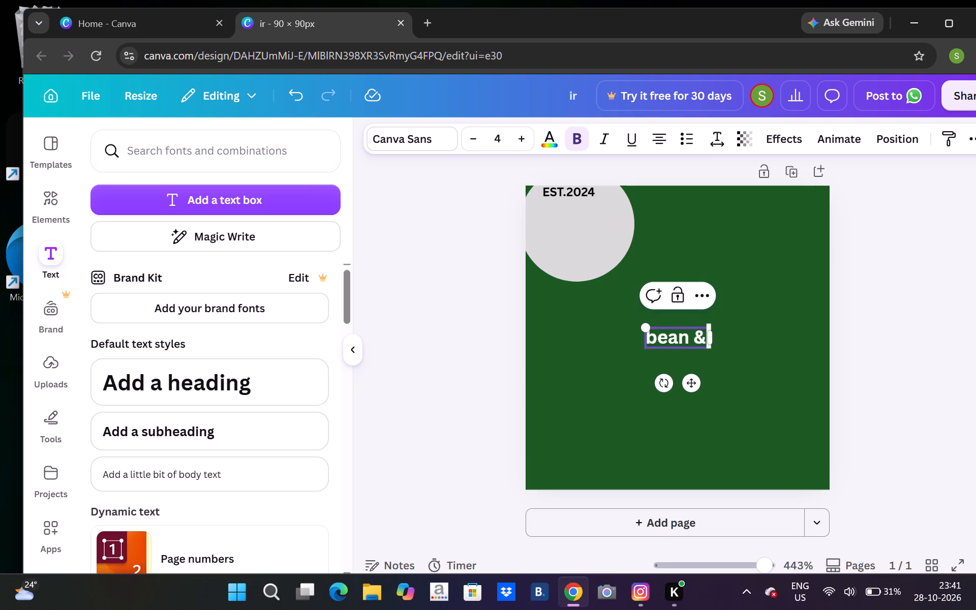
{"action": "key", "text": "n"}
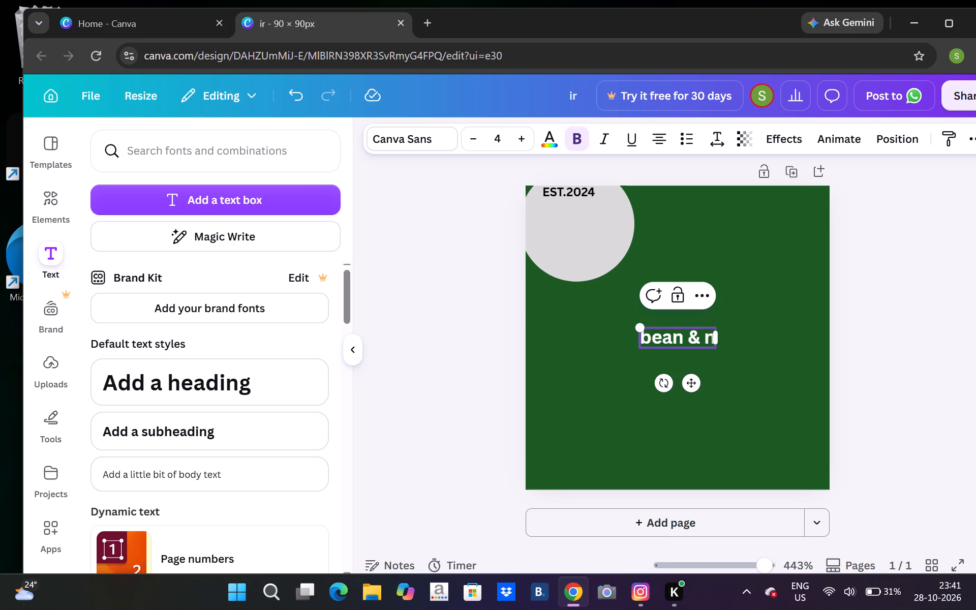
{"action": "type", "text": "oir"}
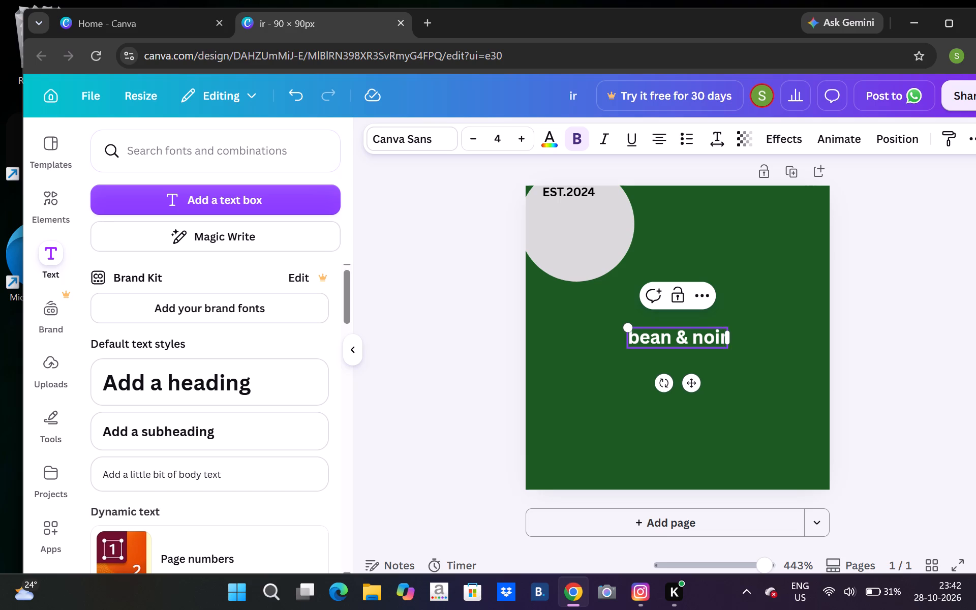
Replace the whole subheading text with "BEAN & NOIR" in capitals.
{"action": "triple_click", "coordinate": [647, 338]}
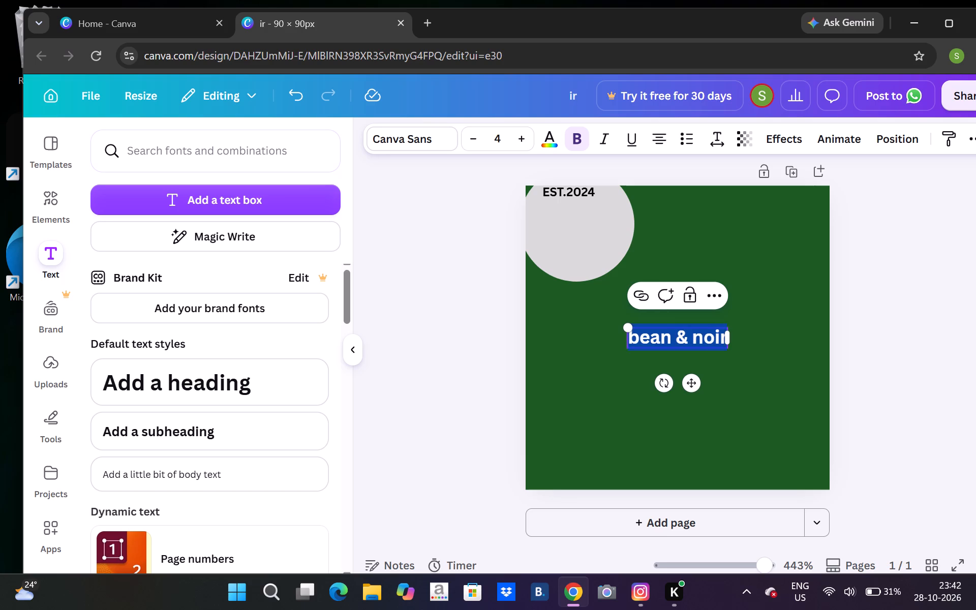
{"action": "key", "text": "BackSpace"}
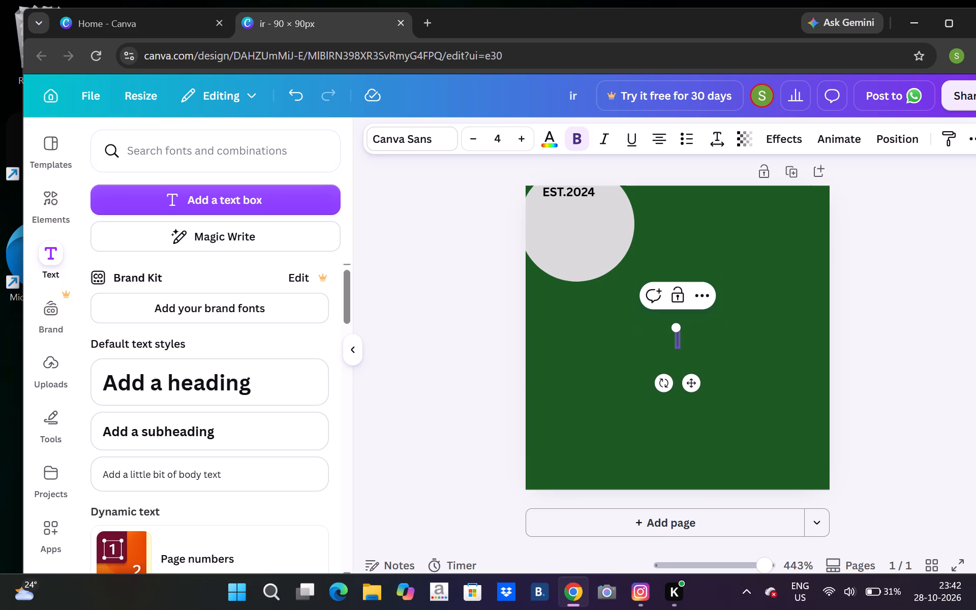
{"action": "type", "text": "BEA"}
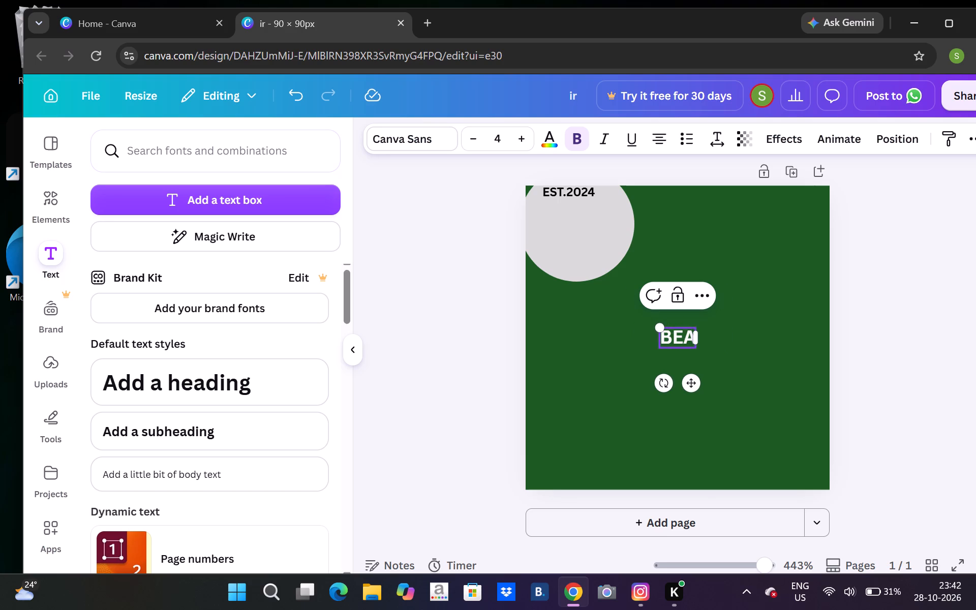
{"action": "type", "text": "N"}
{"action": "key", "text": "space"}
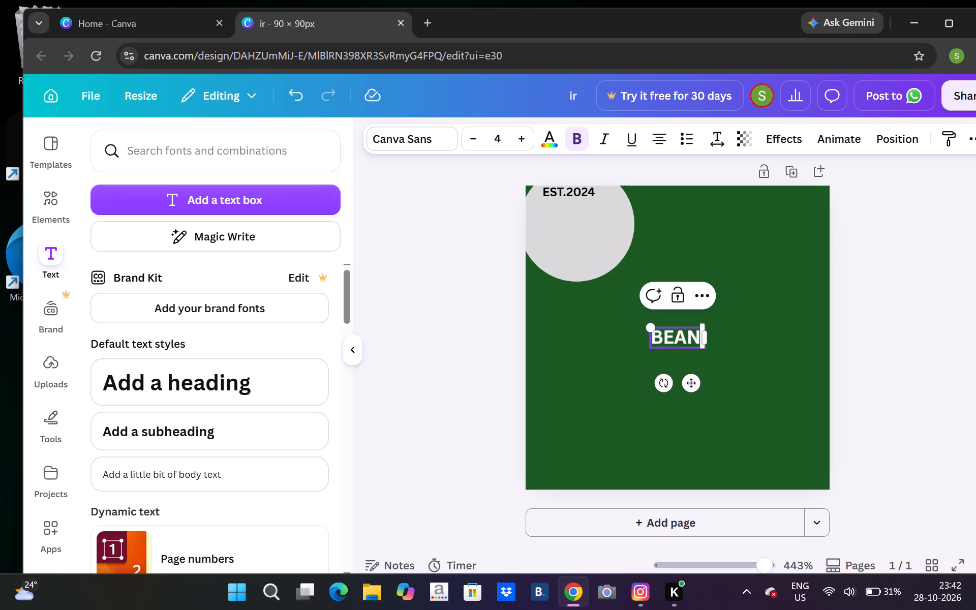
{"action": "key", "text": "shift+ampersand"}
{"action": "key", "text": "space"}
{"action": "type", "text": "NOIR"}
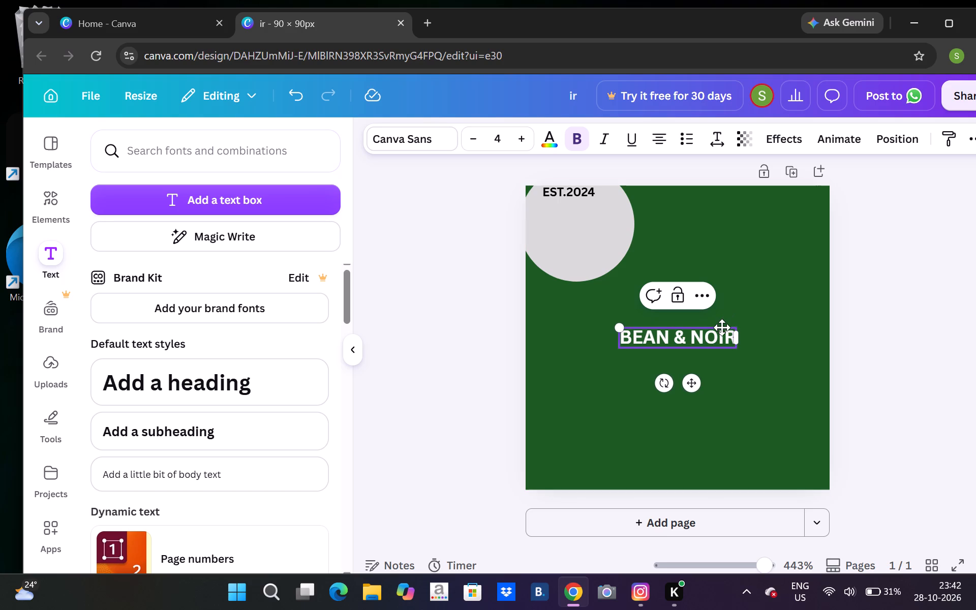
Shrink the BEAN & NOIR text to about font size 3.6 and place it on the grey circle directly beneath EST.2024.
{"action": "left_click_drag", "start_coordinate": [723, 333], "coordinate": [683, 282]}
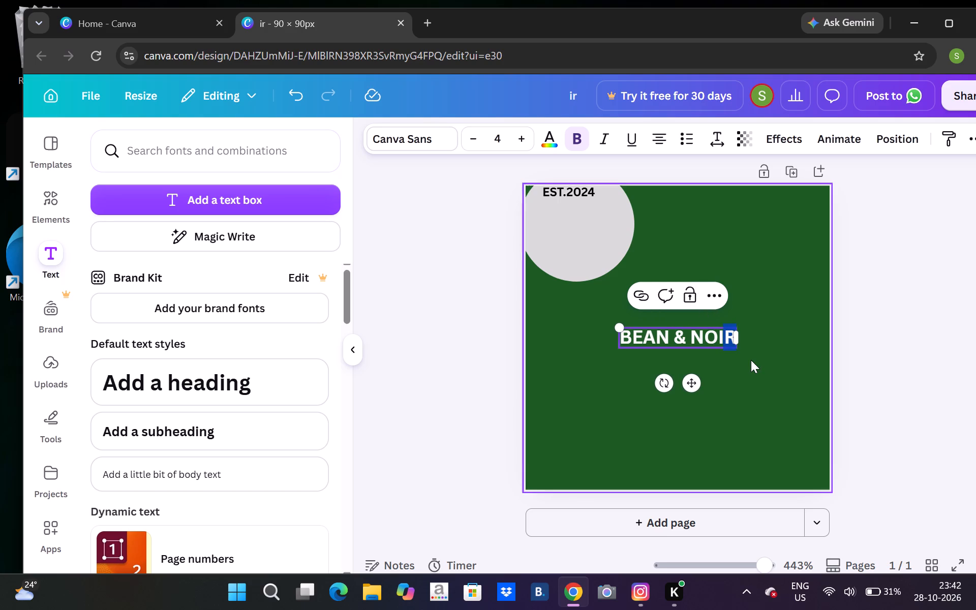
{"action": "left_click", "coordinate": [751, 360]}
{"action": "left_click_drag", "start_coordinate": [701, 332], "coordinate": [638, 247]}
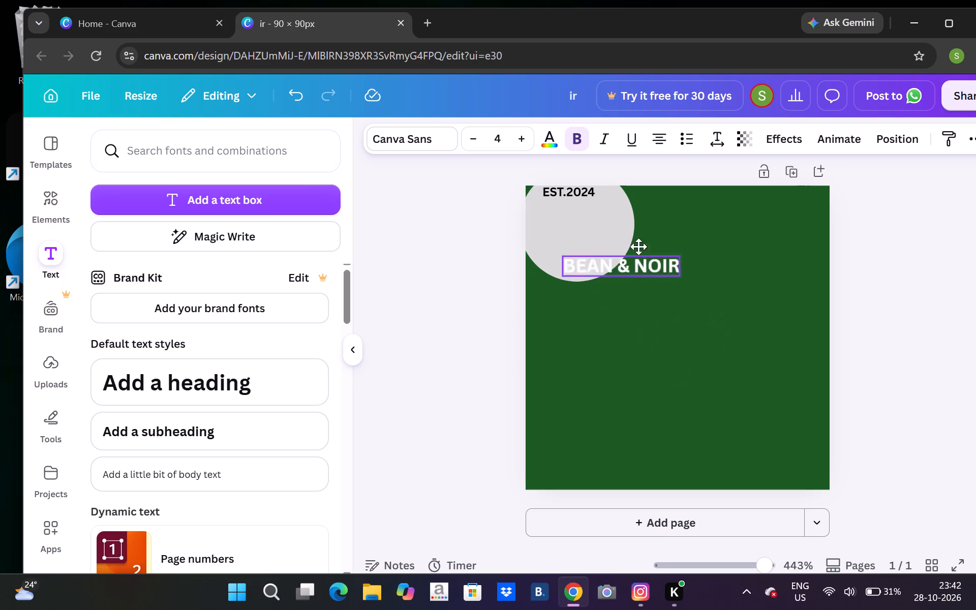
{"action": "left_click_drag", "start_coordinate": [638, 247], "coordinate": [605, 208]}
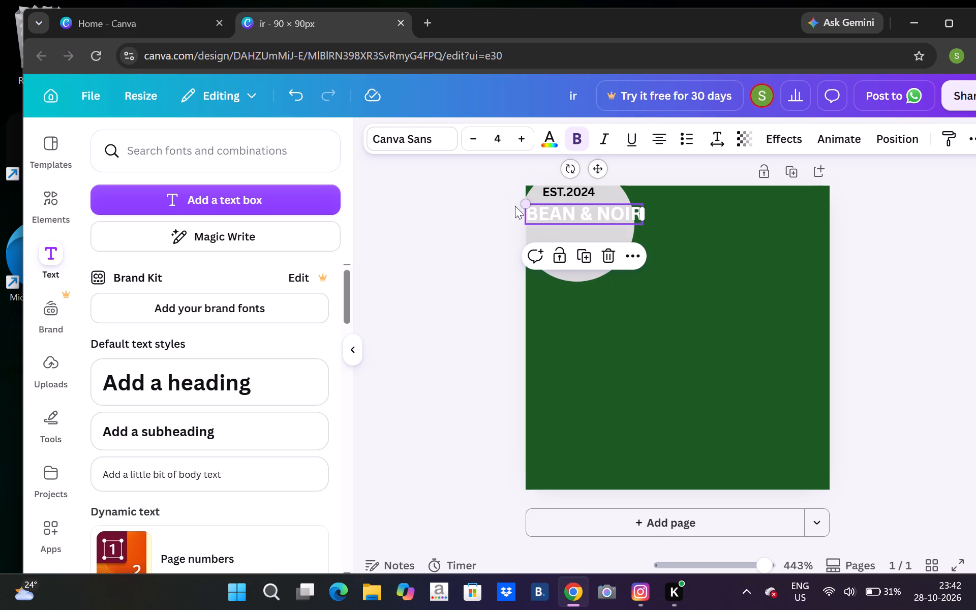
{"action": "left_click_drag", "start_coordinate": [521, 202], "coordinate": [532, 208]}
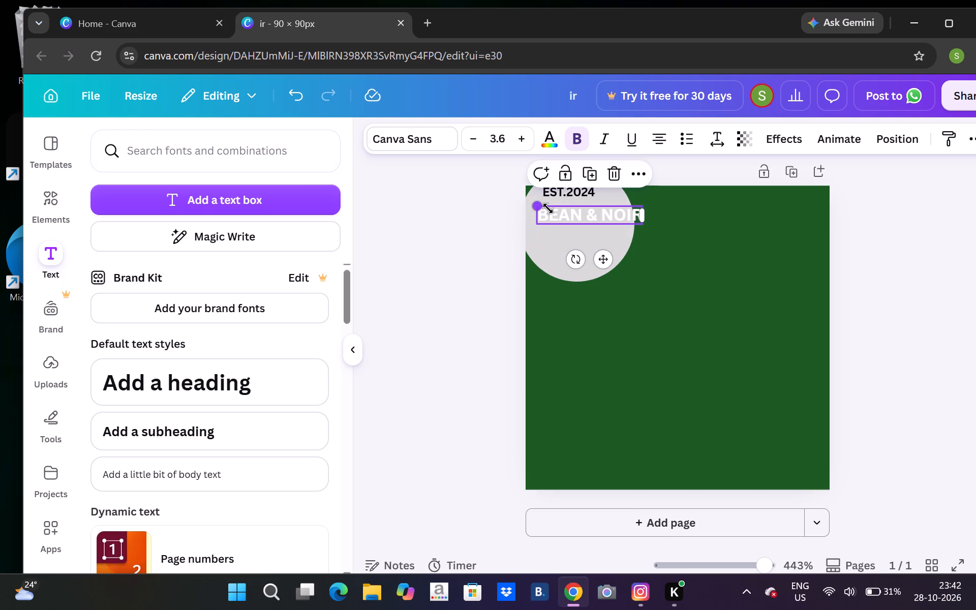
{"action": "left_click_drag", "start_coordinate": [572, 207], "coordinate": [563, 206]}
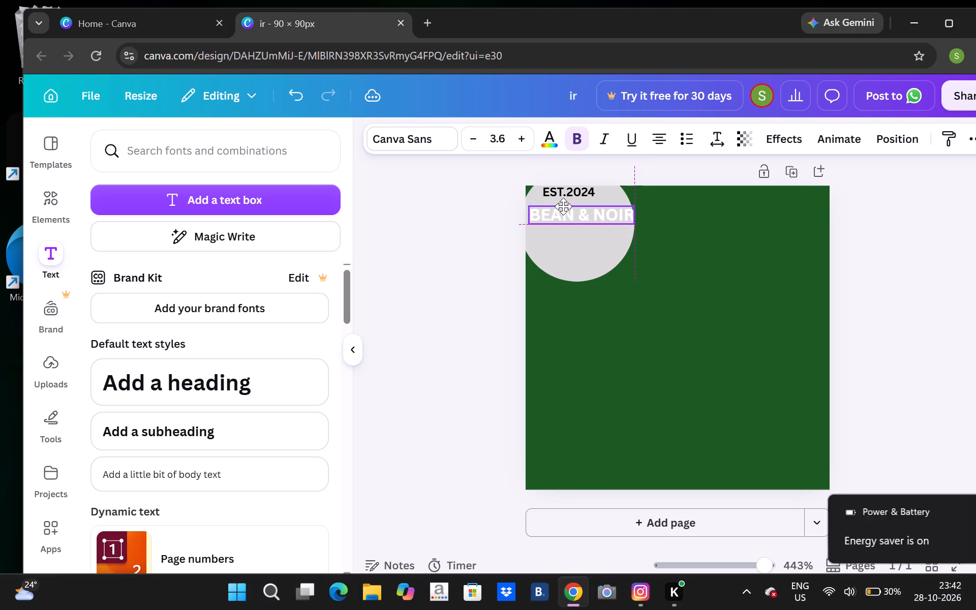
{"action": "left_click_drag", "start_coordinate": [563, 206], "coordinate": [560, 199]}
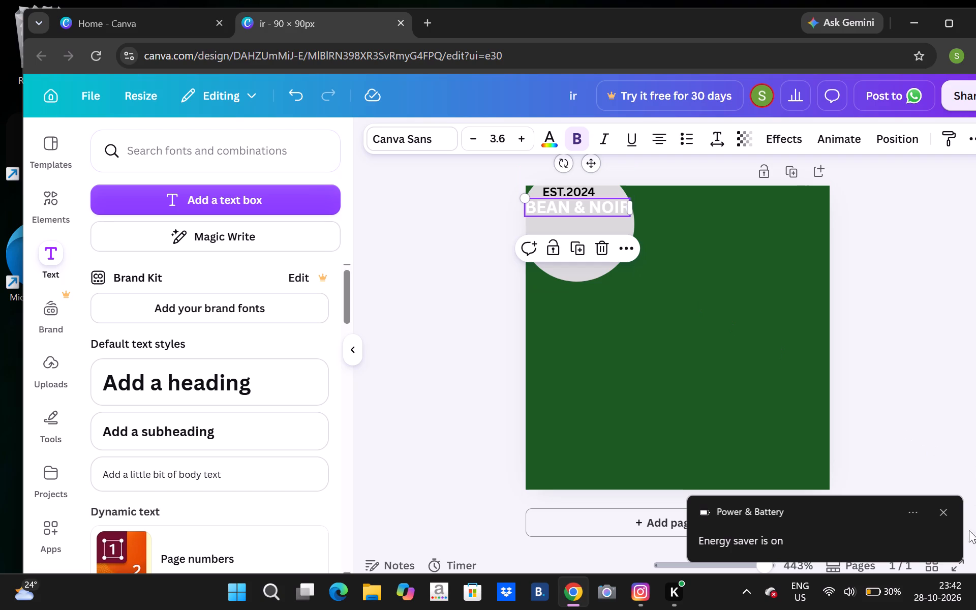
{"action": "left_click", "coordinate": [947, 514]}
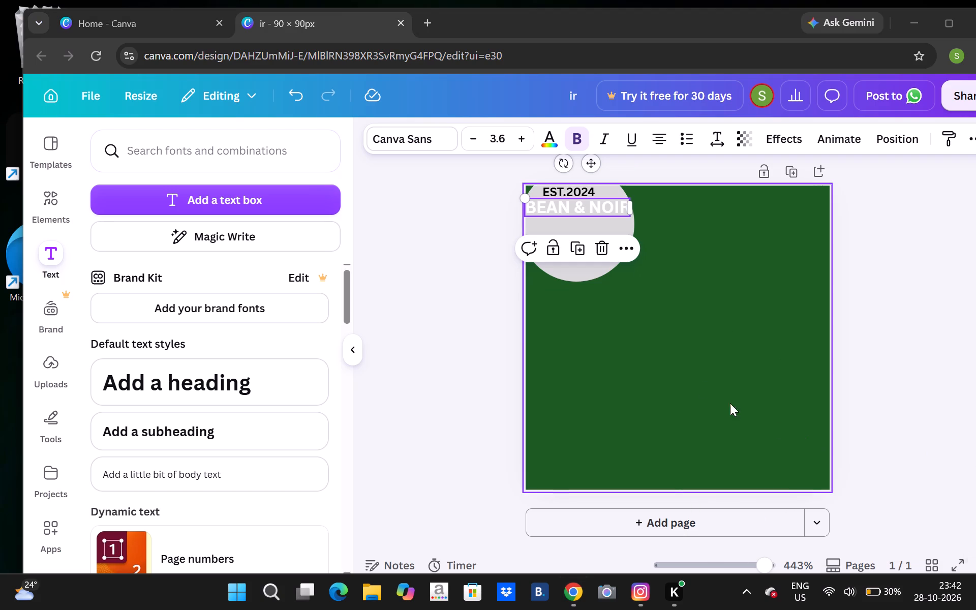
Change the BEAN & NOIR text colour to black (#000000) and deselect it.
{"action": "left_click", "coordinate": [548, 139]}
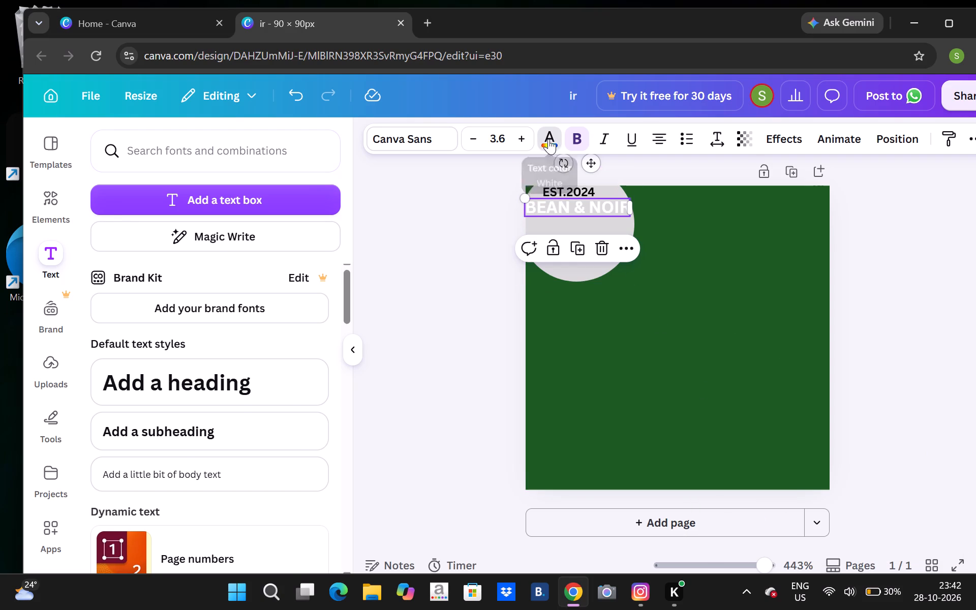
{"action": "left_click", "coordinate": [199, 253]}
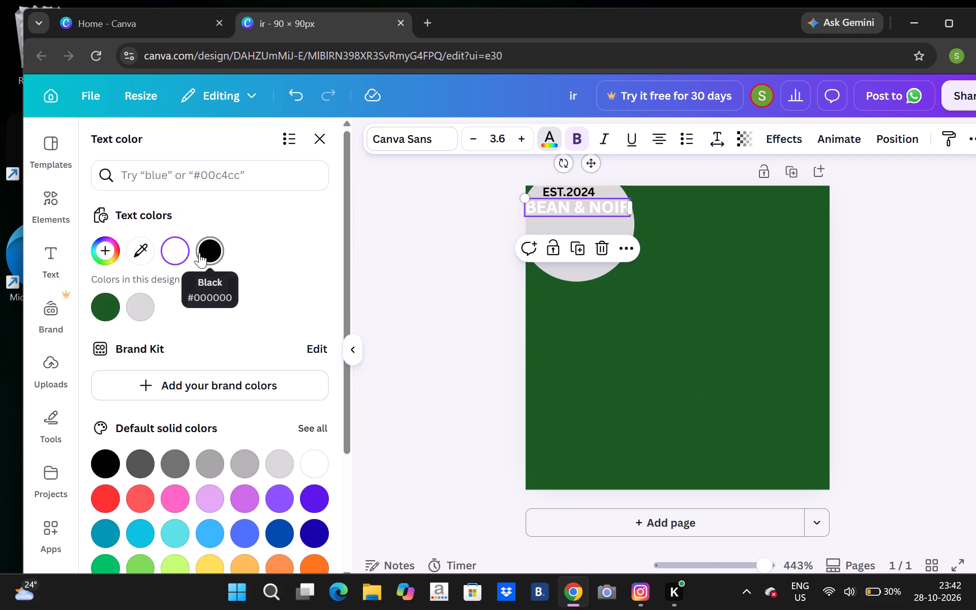
{"action": "left_click_drag", "start_coordinate": [316, 317], "coordinate": [393, 349]}
{"action": "left_click", "coordinate": [393, 349]}
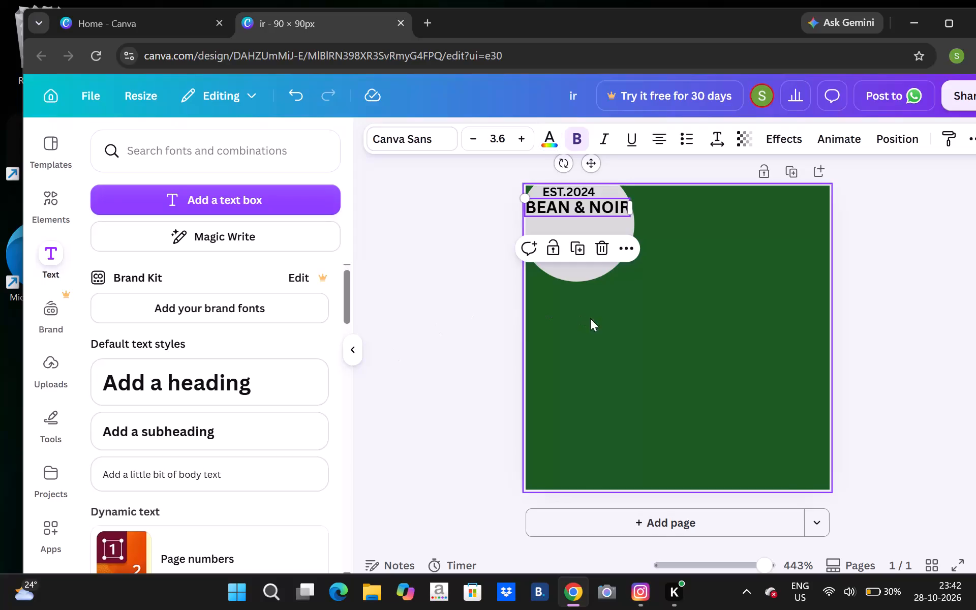
{"action": "left_click", "coordinate": [459, 322]}
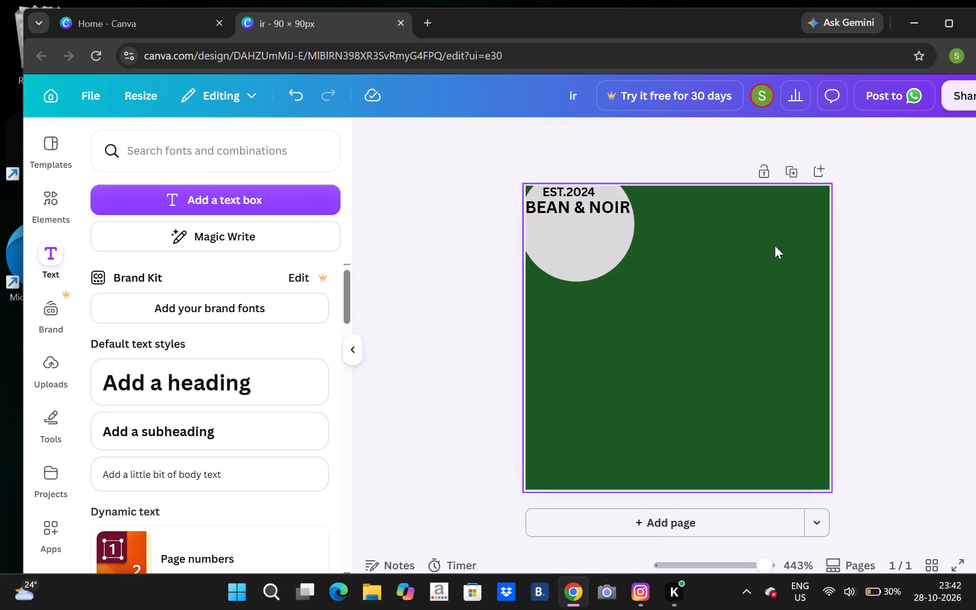
Nudge the BEAN & NOIR text slightly down on the grey circle and deselect it.
{"action": "left_click", "coordinate": [544, 212]}
{"action": "key", "text": "Down"}
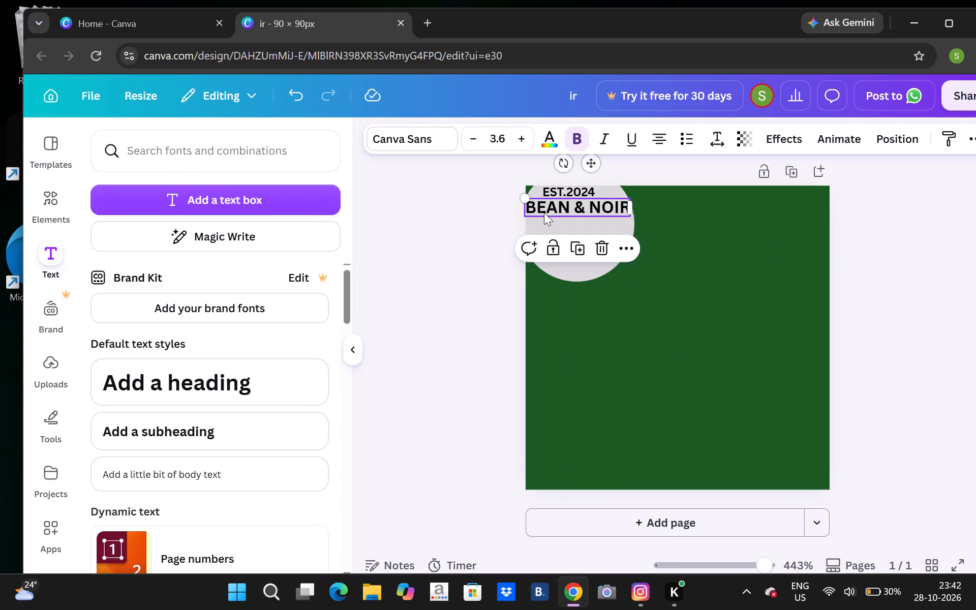
{"action": "left_click_drag", "start_coordinate": [802, 286], "coordinate": [339, 325]}
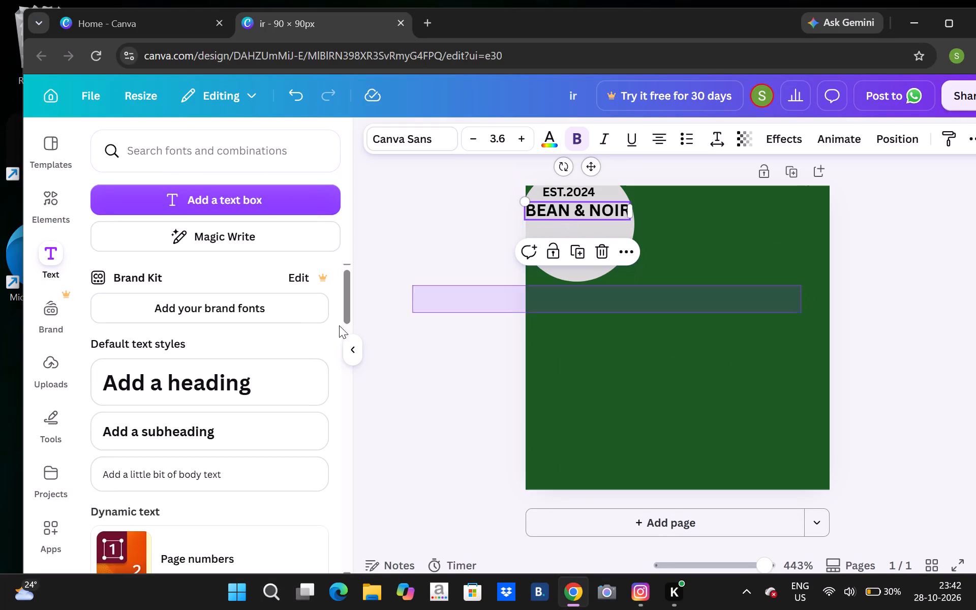
{"action": "left_click_drag", "start_coordinate": [339, 325], "coordinate": [304, 341]}
{"action": "left_click", "coordinate": [409, 375]}
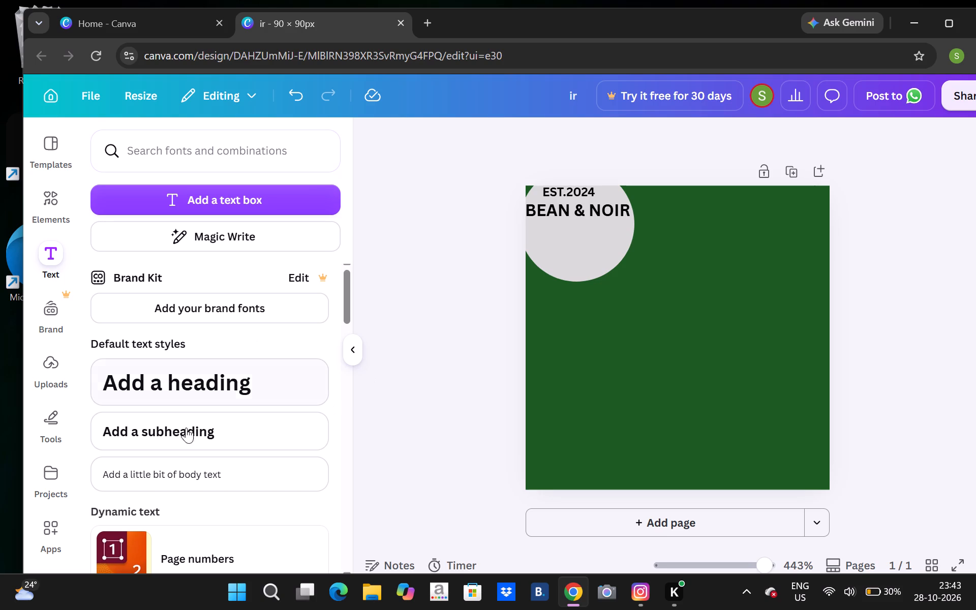
Add a body text box and replace its placeholder text with "NOMADE CAFE" in capitals.
{"action": "left_click", "coordinate": [185, 465]}
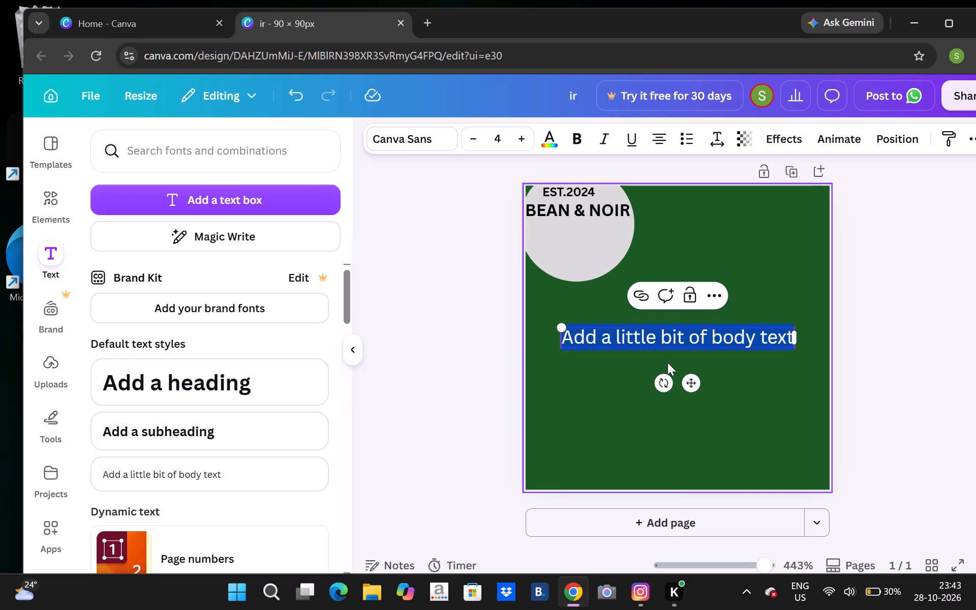
{"action": "key", "text": "BackSpace"}
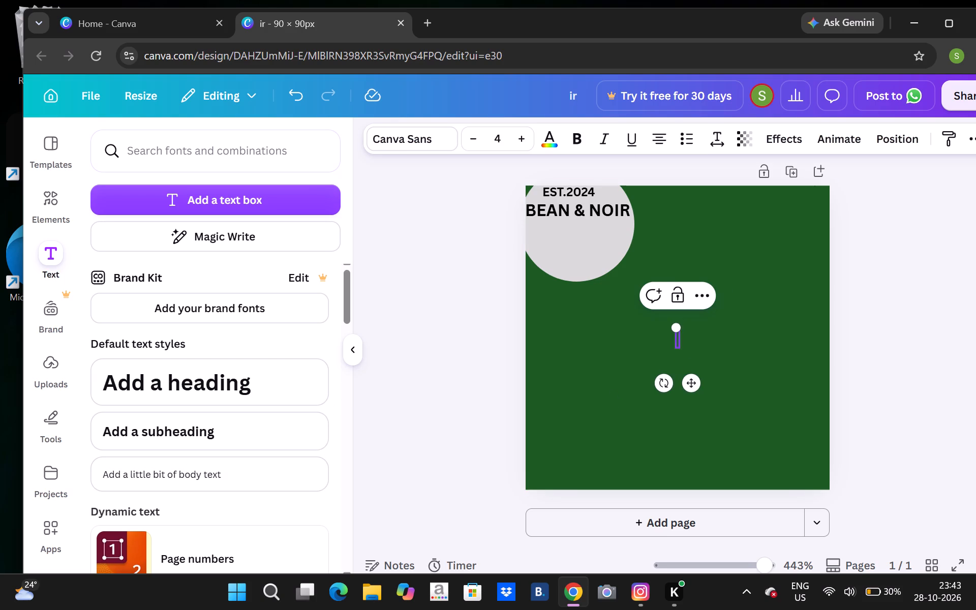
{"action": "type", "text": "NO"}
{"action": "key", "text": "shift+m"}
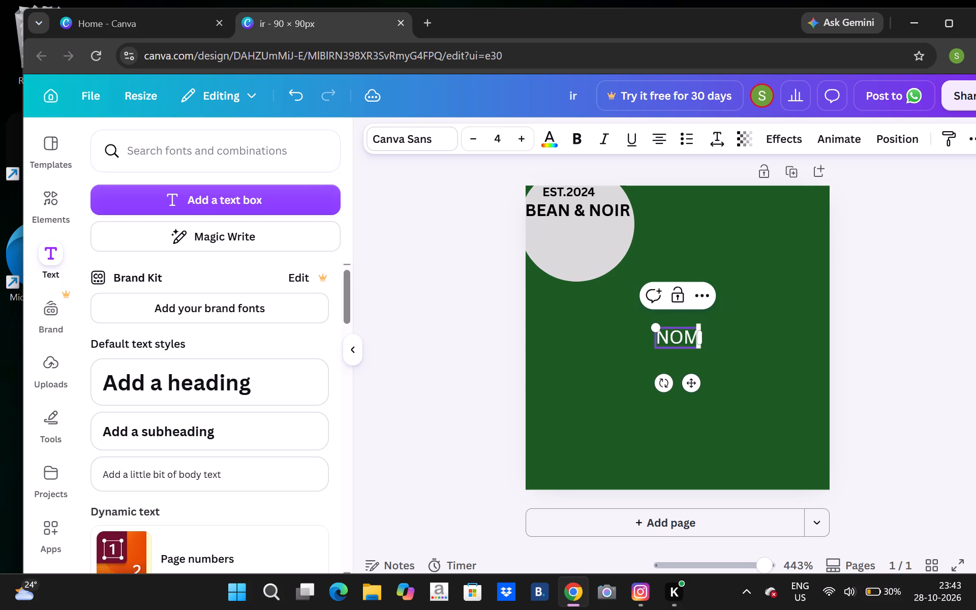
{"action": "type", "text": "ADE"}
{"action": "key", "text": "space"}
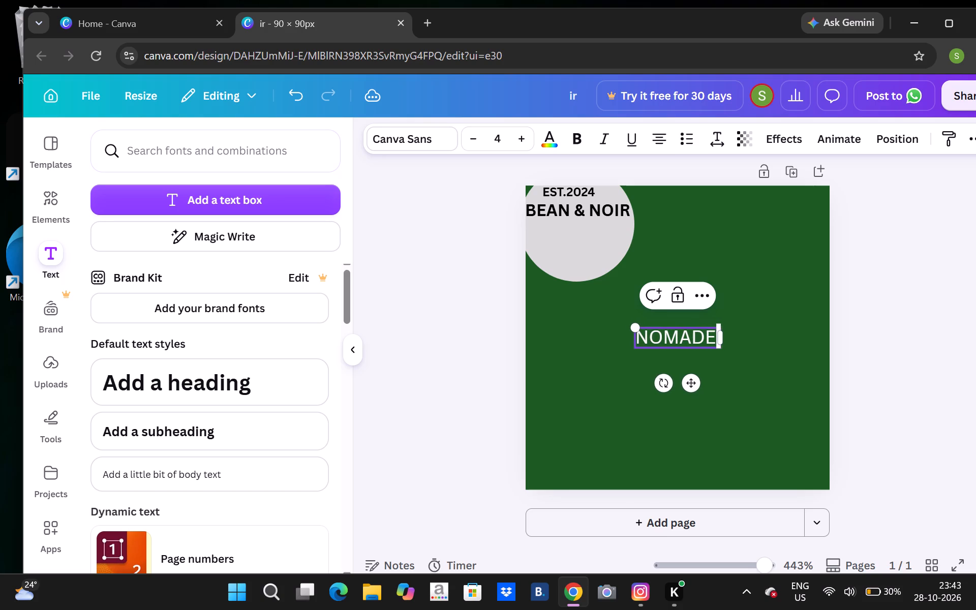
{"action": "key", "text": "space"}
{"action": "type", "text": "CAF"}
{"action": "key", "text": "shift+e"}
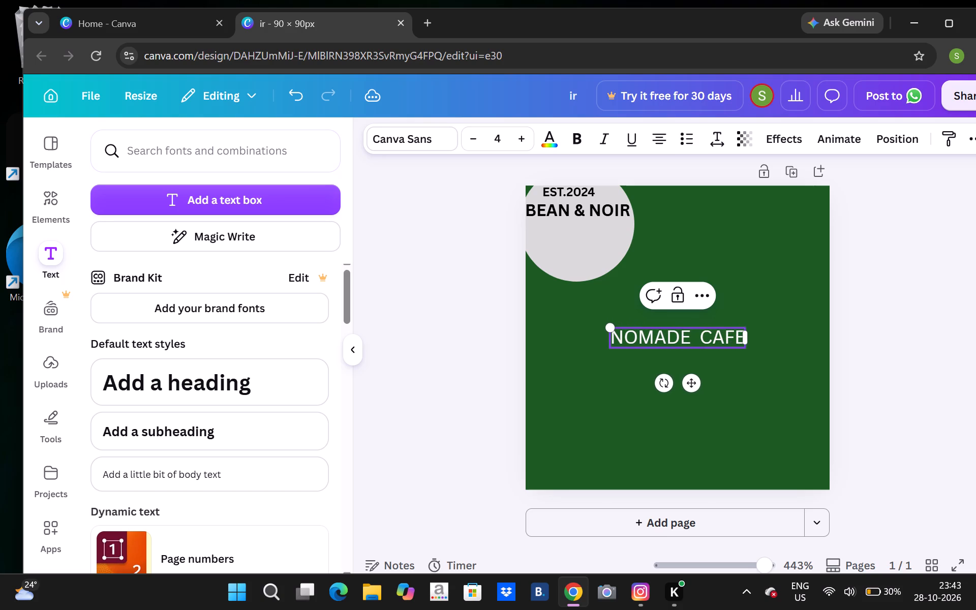
Shrink the NOMADE CAFE text to about font size 2.8 and place it on the grey circle beneath BEAN & NOIR.
{"action": "left_click_drag", "start_coordinate": [666, 330], "coordinate": [644, 299]}
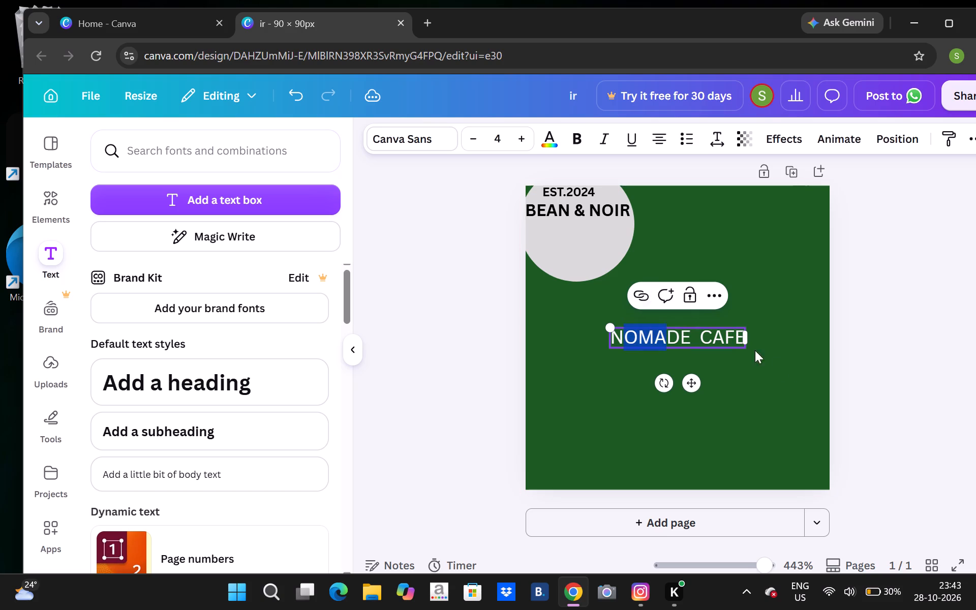
{"action": "left_click", "coordinate": [793, 369]}
{"action": "left_click_drag", "start_coordinate": [723, 341], "coordinate": [670, 276]}
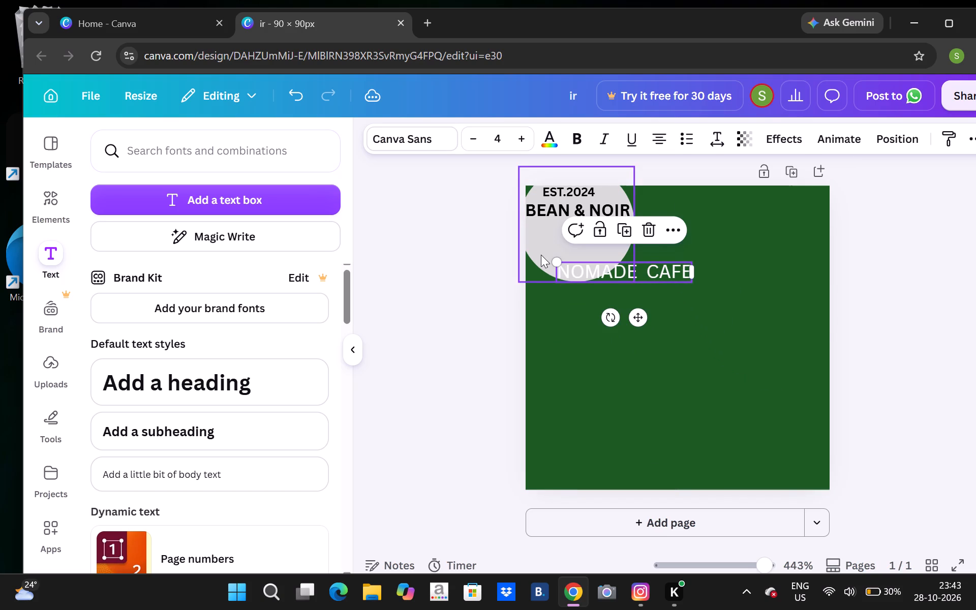
{"action": "left_click_drag", "start_coordinate": [554, 257], "coordinate": [575, 277]}
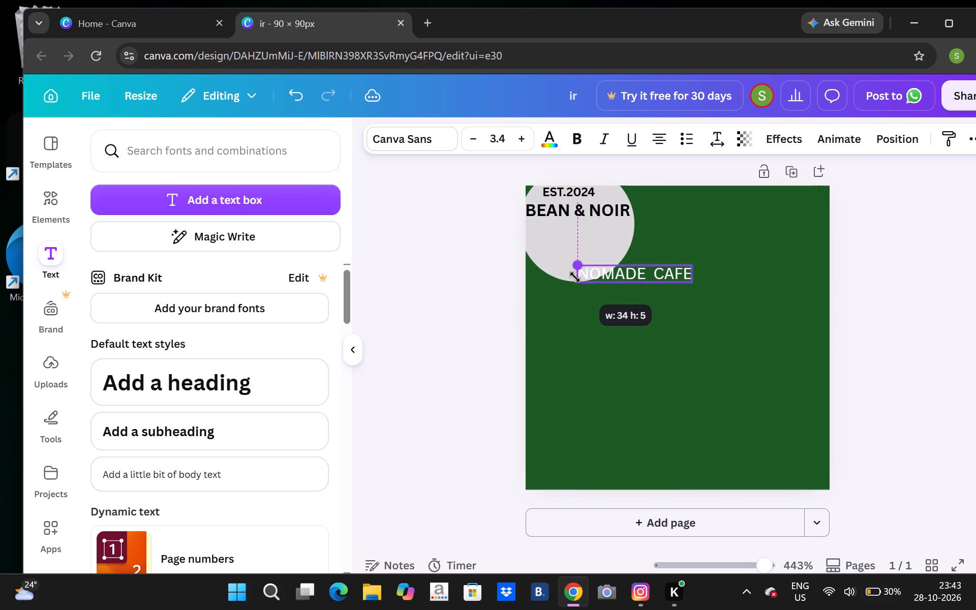
{"action": "left_click_drag", "start_coordinate": [575, 277], "coordinate": [592, 285]}
{"action": "left_click_drag", "start_coordinate": [640, 268], "coordinate": [591, 235]}
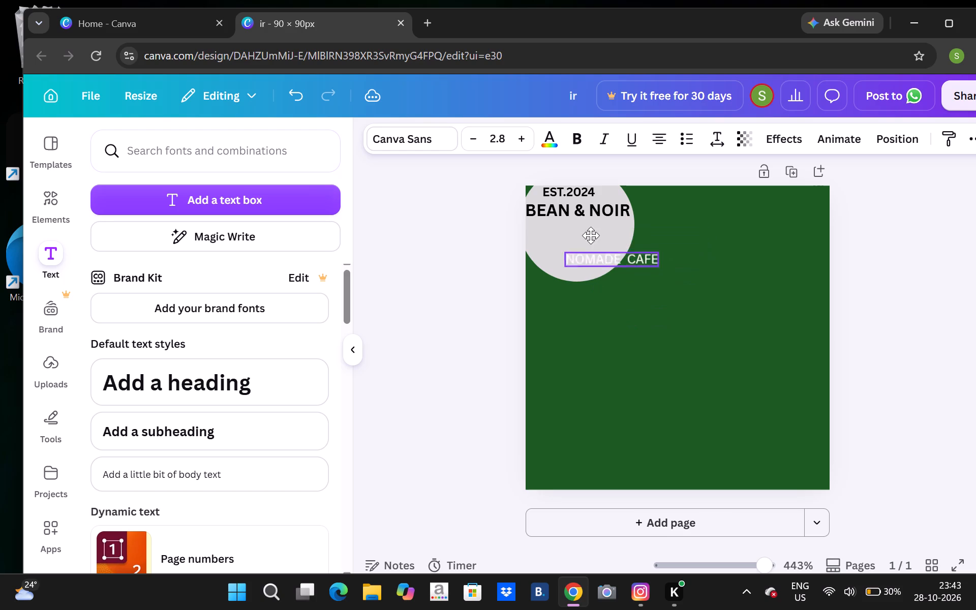
{"action": "left_click_drag", "start_coordinate": [591, 235], "coordinate": [571, 233]}
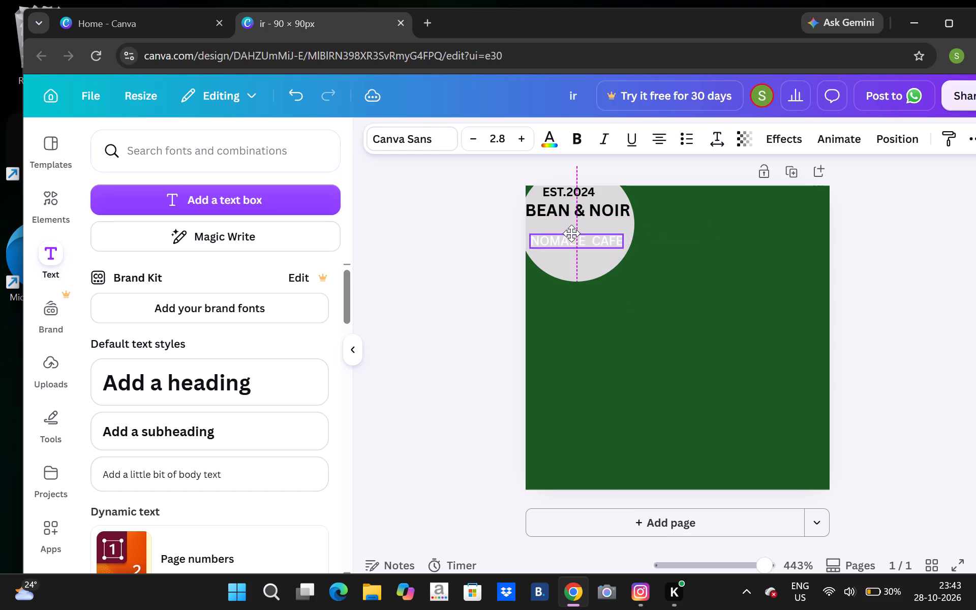
{"action": "left_click_drag", "start_coordinate": [571, 233], "coordinate": [573, 226]}
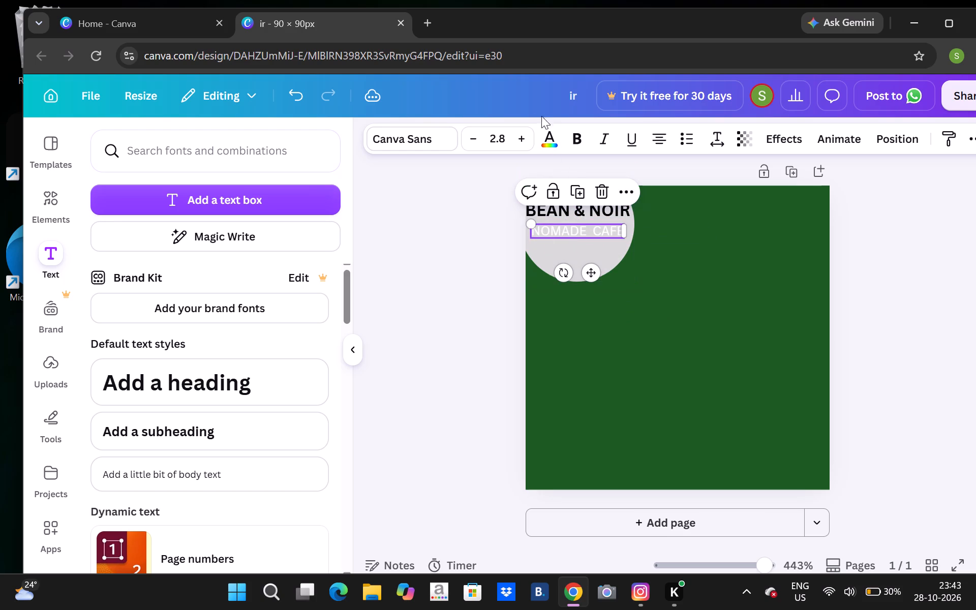
Change the NOMADE CAFE text colour to black.
{"action": "left_click", "coordinate": [545, 137]}
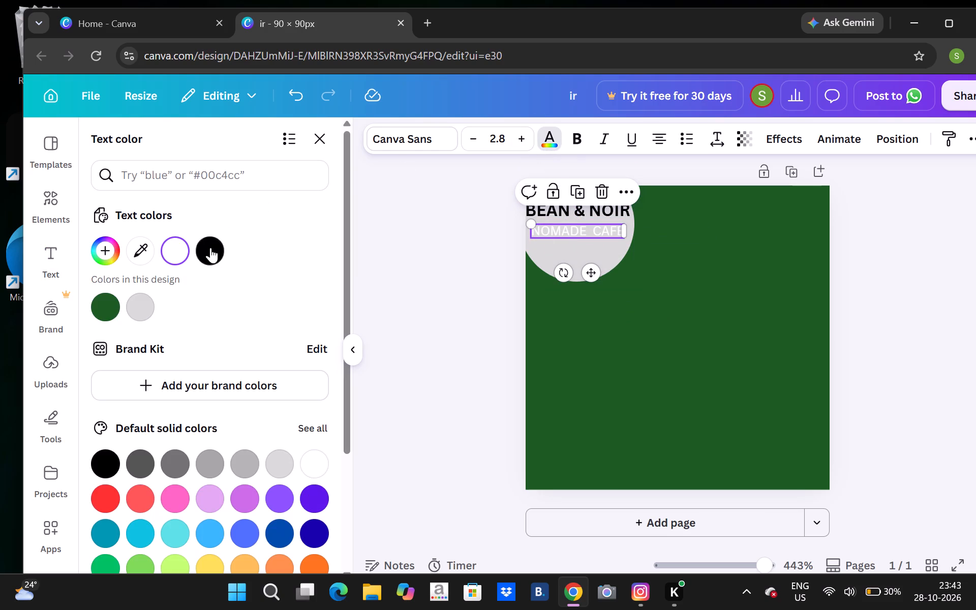
{"action": "left_click", "coordinate": [205, 243]}
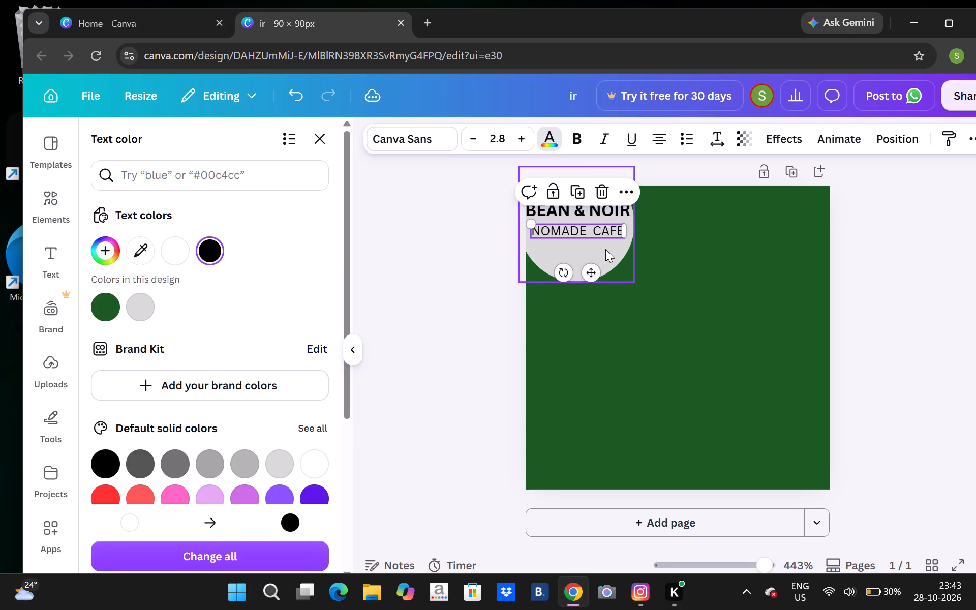
Shrink the grey circle slightly from its lower-right corner, keeping it in the page's upper-left corner.
{"action": "left_click", "coordinate": [605, 249]}
{"action": "left_click_drag", "start_coordinate": [635, 280], "coordinate": [626, 276]}
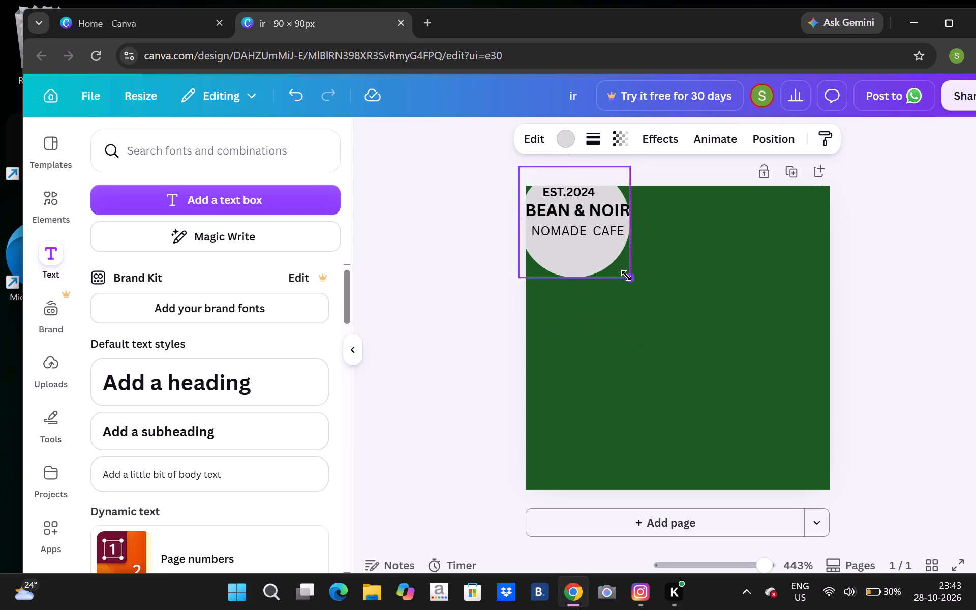
{"action": "left_click_drag", "start_coordinate": [626, 276], "coordinate": [636, 270]}
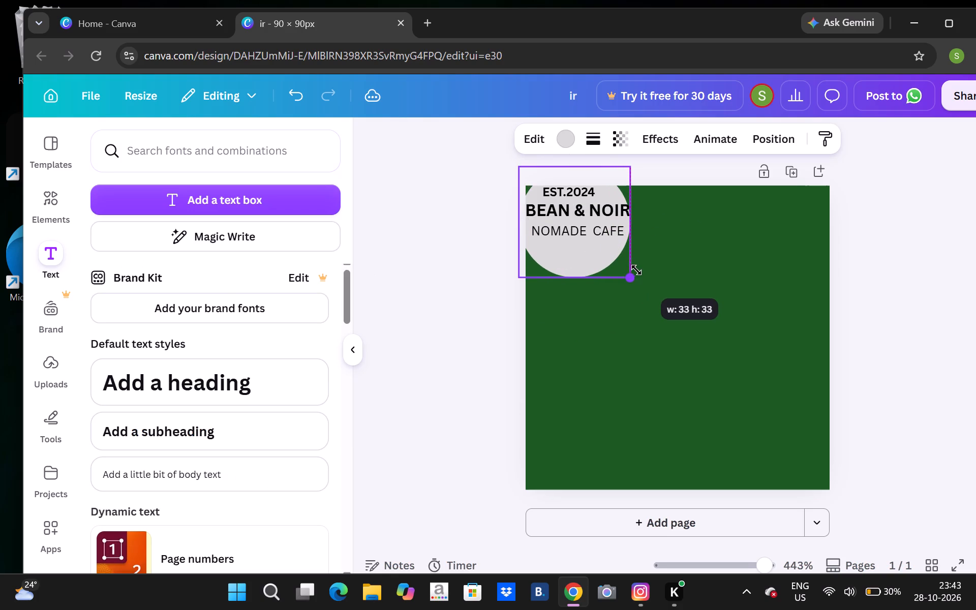
{"action": "left_click_drag", "start_coordinate": [636, 270], "coordinate": [624, 262]}
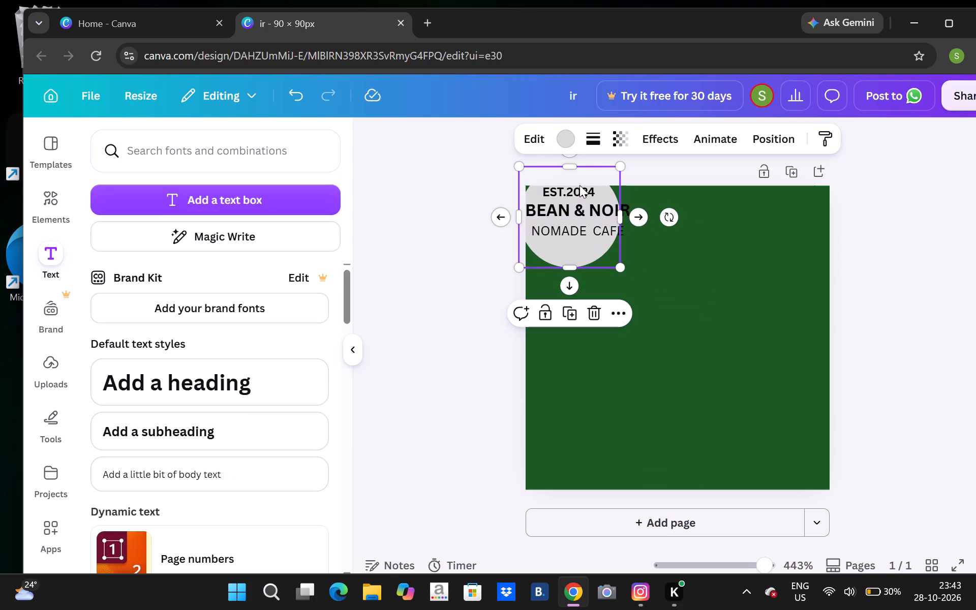
Shrink the EST.2024 text to font size 2 and reposition it near the top of the grey circle, above BEAN & NOIR.
{"action": "left_click_drag", "start_coordinate": [579, 185], "coordinate": [569, 188]}
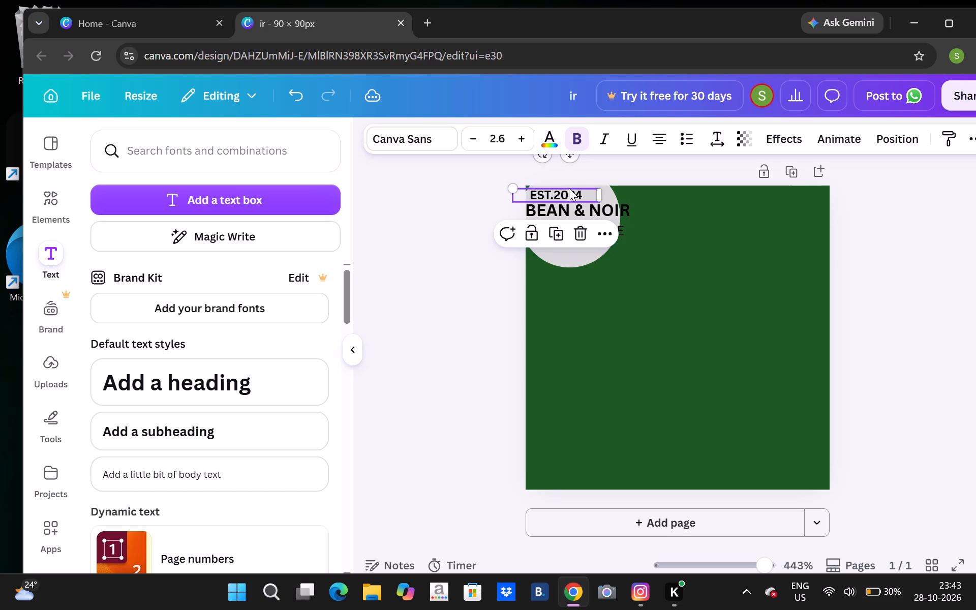
{"action": "left_click_drag", "start_coordinate": [517, 187], "coordinate": [535, 187]}
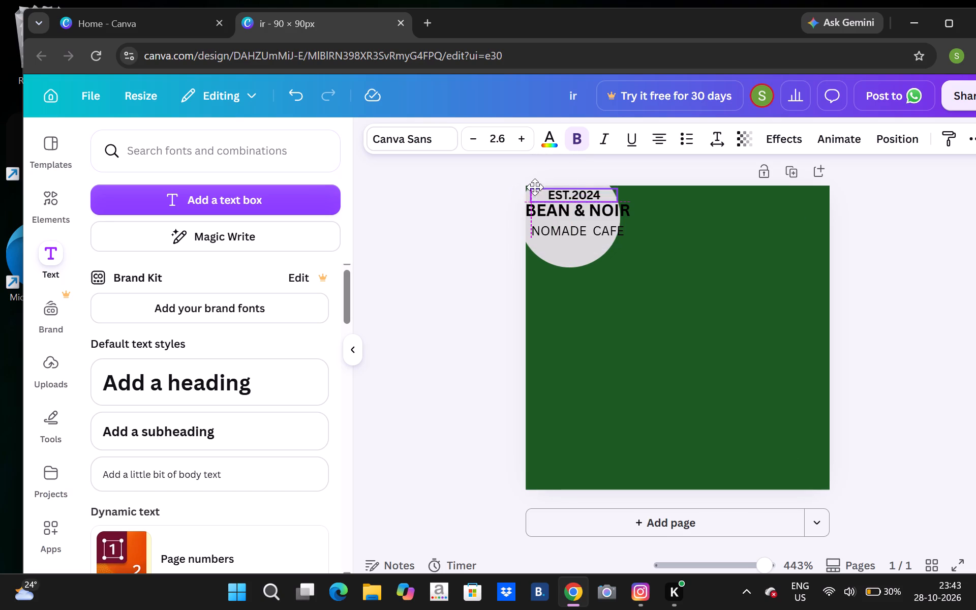
{"action": "left_click_drag", "start_coordinate": [535, 187], "coordinate": [530, 185]}
{"action": "left_click_drag", "start_coordinate": [526, 182], "coordinate": [538, 191]}
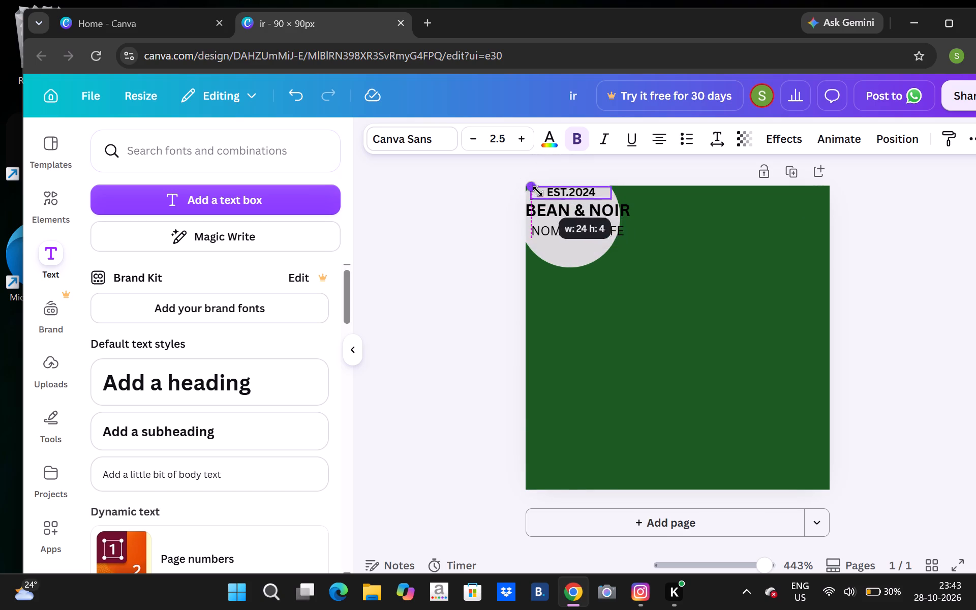
{"action": "left_click_drag", "start_coordinate": [538, 191], "coordinate": [545, 193]}
{"action": "left_click_drag", "start_coordinate": [576, 190], "coordinate": [565, 192]}
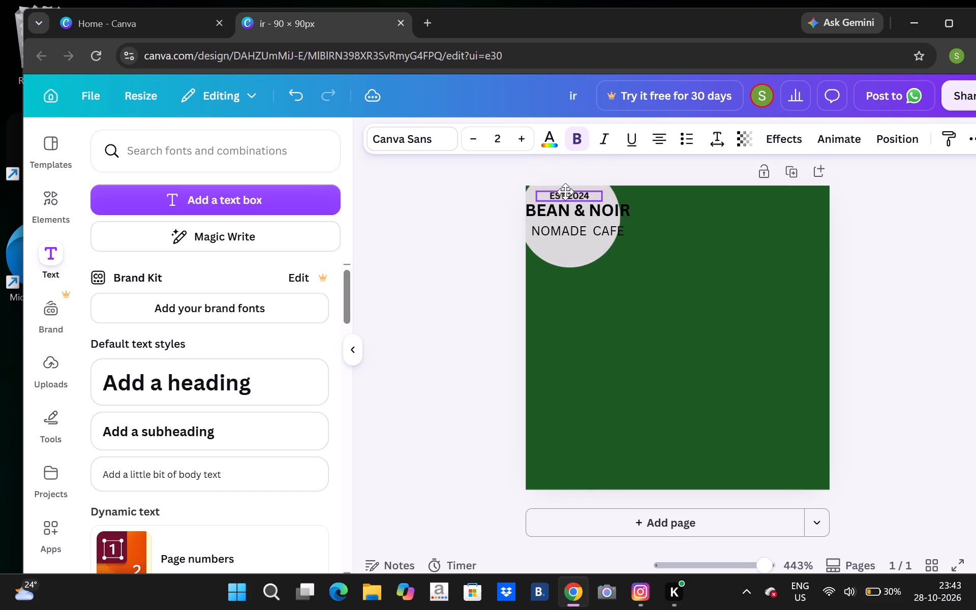
{"action": "left_click_drag", "start_coordinate": [565, 192], "coordinate": [559, 182]}
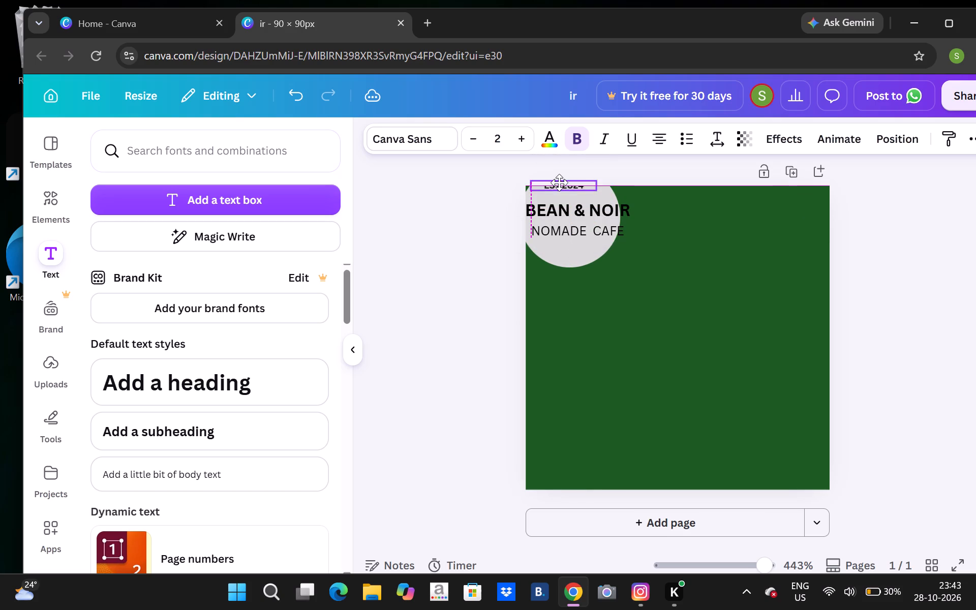
{"action": "left_click_drag", "start_coordinate": [559, 182], "coordinate": [560, 186]}
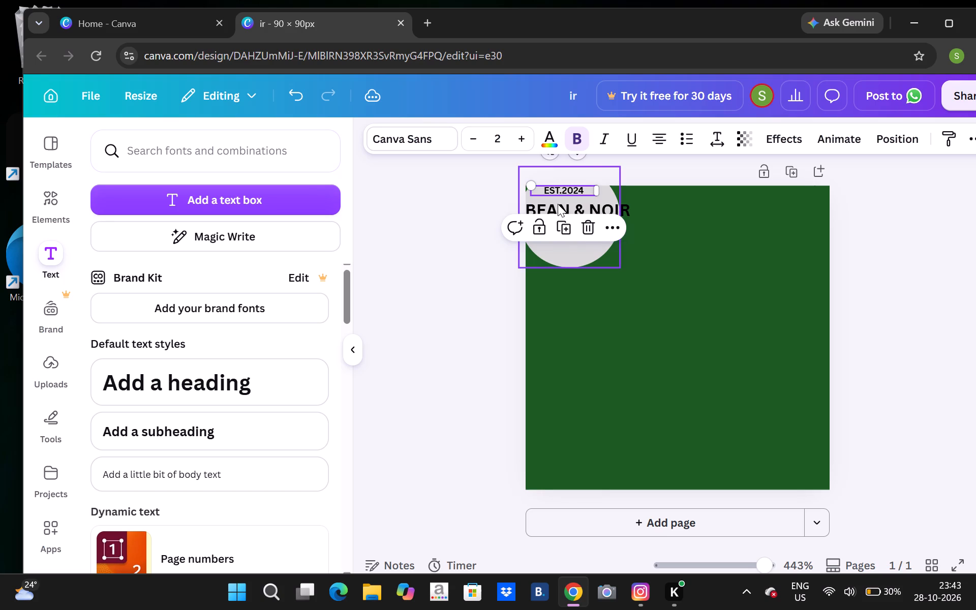
Shrink the BEAN & NOIR text to about font size 3.2 and move it within the grey circle, just below EST.2024.
{"action": "left_click", "coordinate": [558, 204]}
{"action": "left_click", "coordinate": [535, 208]}
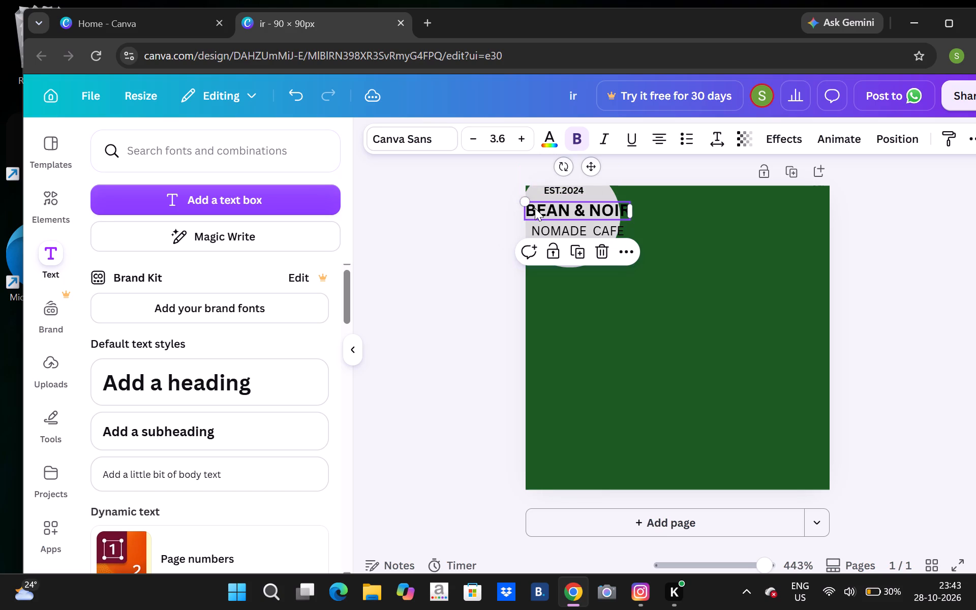
{"action": "left_click", "coordinate": [528, 205]}
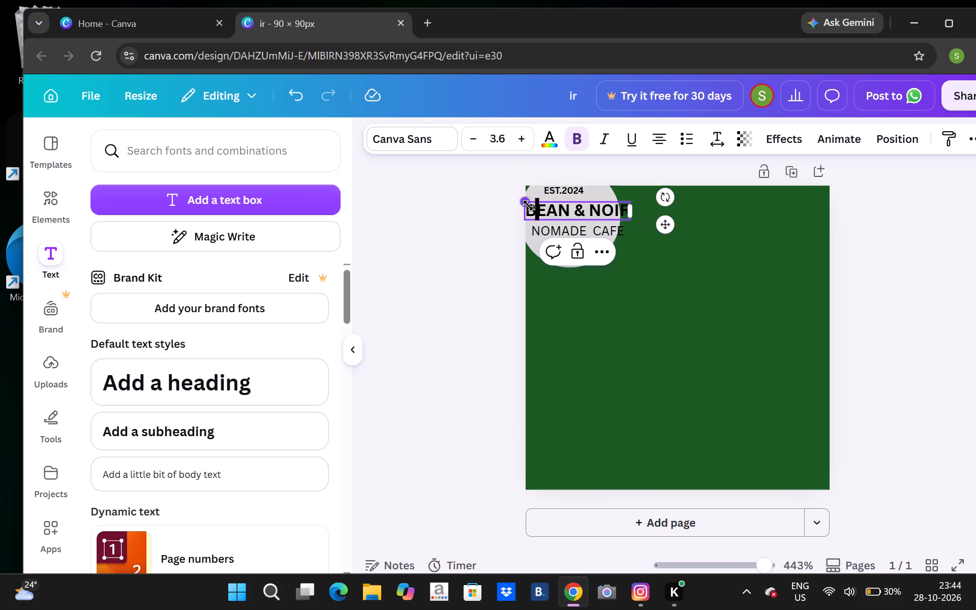
{"action": "left_click_drag", "start_coordinate": [528, 205], "coordinate": [540, 209]}
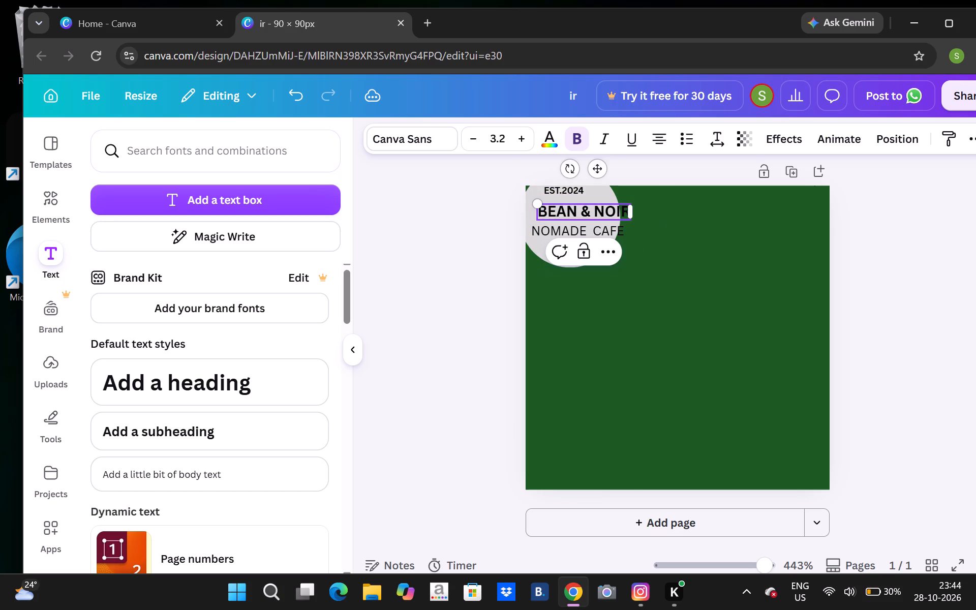
{"action": "left_click_drag", "start_coordinate": [614, 217], "coordinate": [621, 220]}
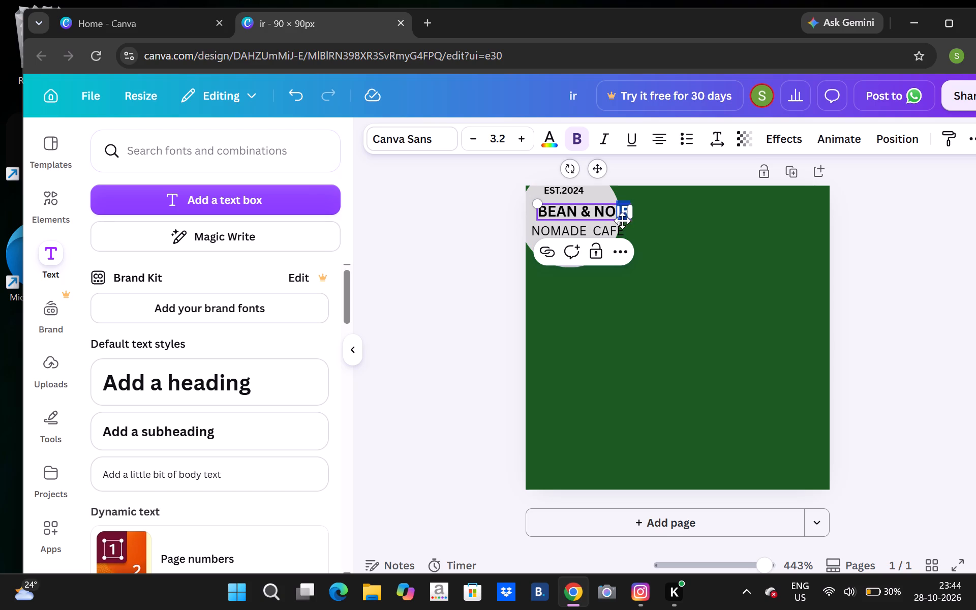
{"action": "left_click", "coordinate": [632, 225]}
{"action": "left_click", "coordinate": [658, 234]}
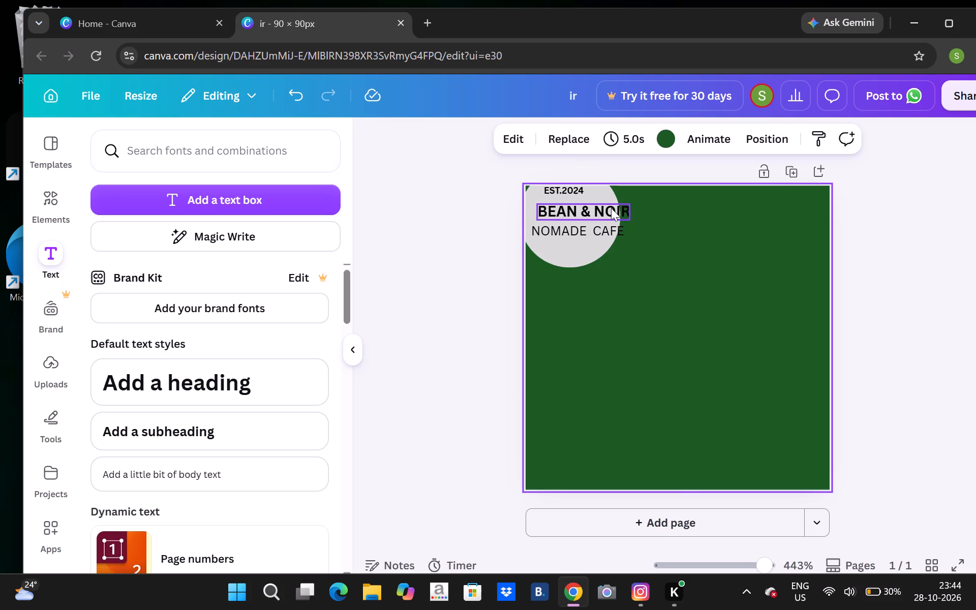
{"action": "left_click_drag", "start_coordinate": [611, 208], "coordinate": [599, 200]}
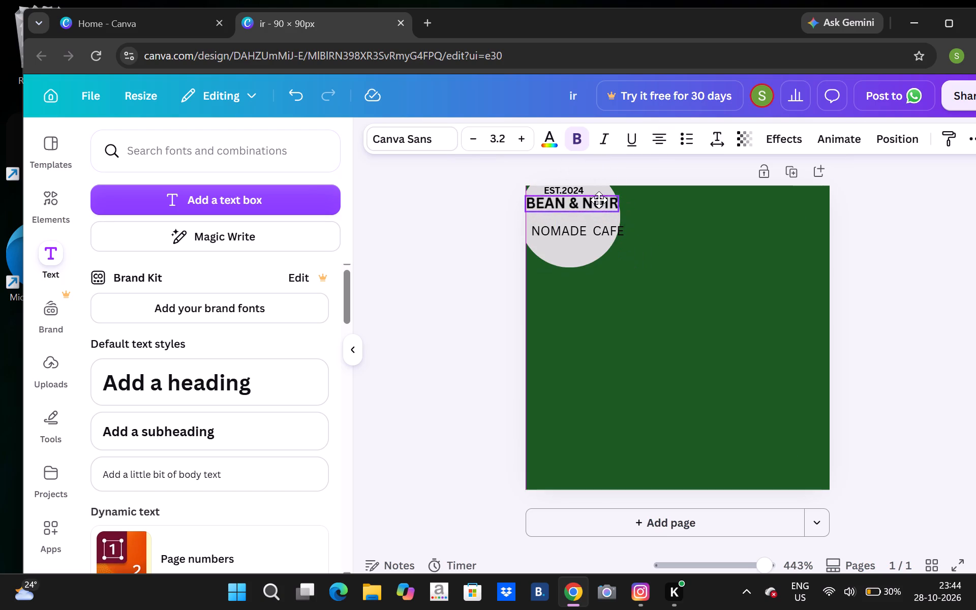
{"action": "left_click_drag", "start_coordinate": [599, 200], "coordinate": [598, 201]}
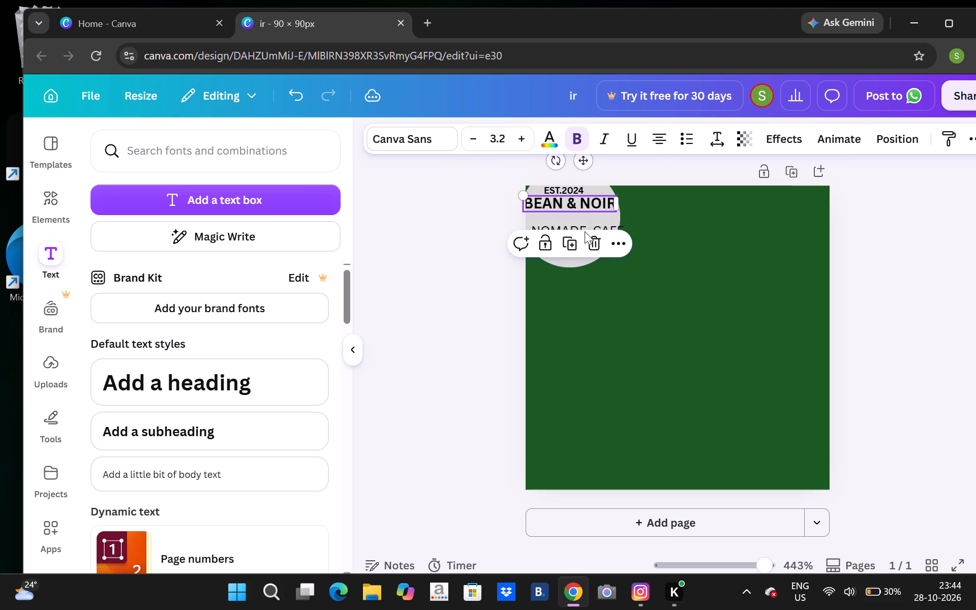
{"action": "left_click_drag", "start_coordinate": [664, 233], "coordinate": [705, 245]}
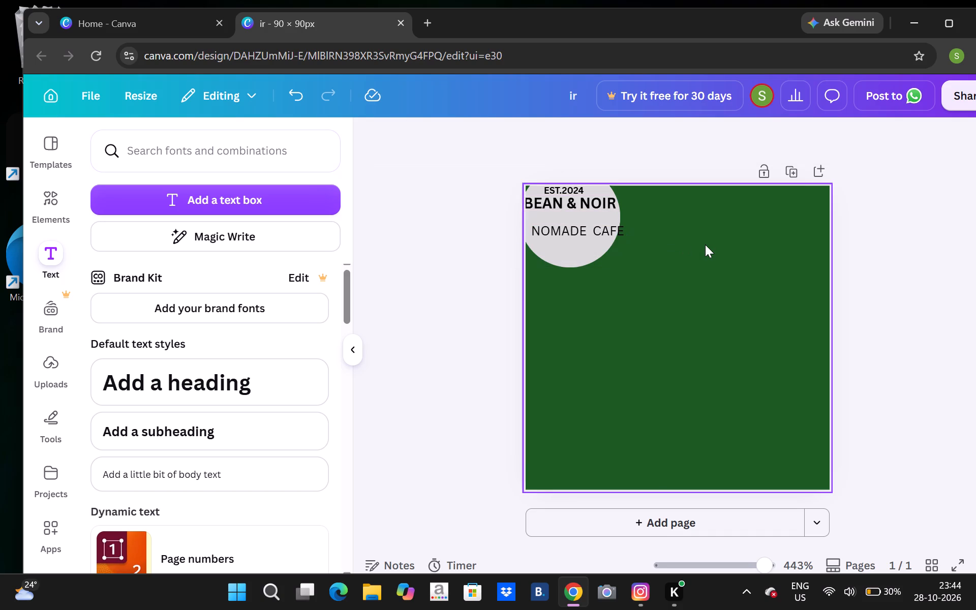
Shrink the NOMADE CAFE text to font size 2.3 and move it fully inside the grey circle, below BEAN & NOIR.
{"action": "left_click", "coordinate": [599, 227]}
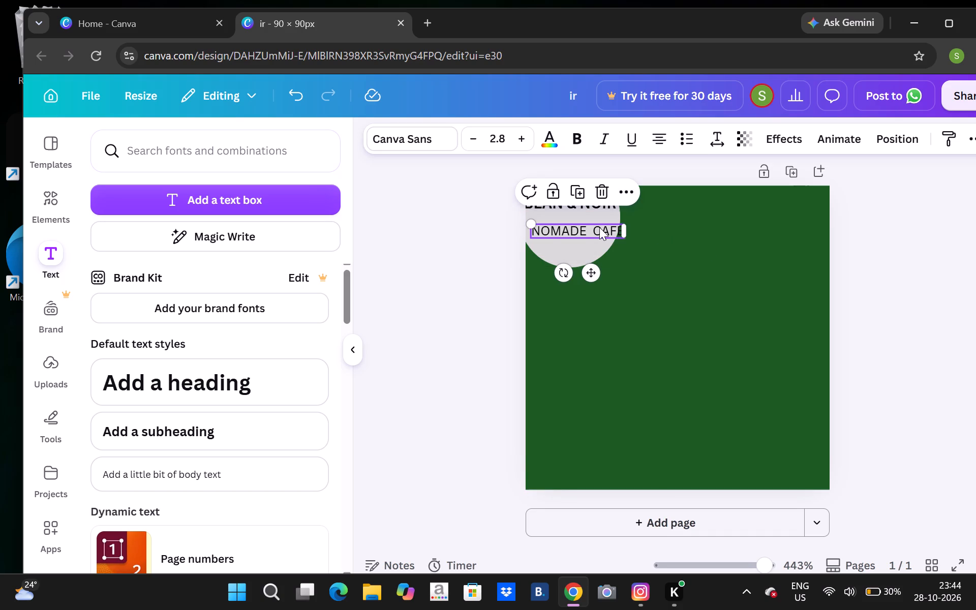
{"action": "left_click_drag", "start_coordinate": [533, 223], "coordinate": [547, 228]}
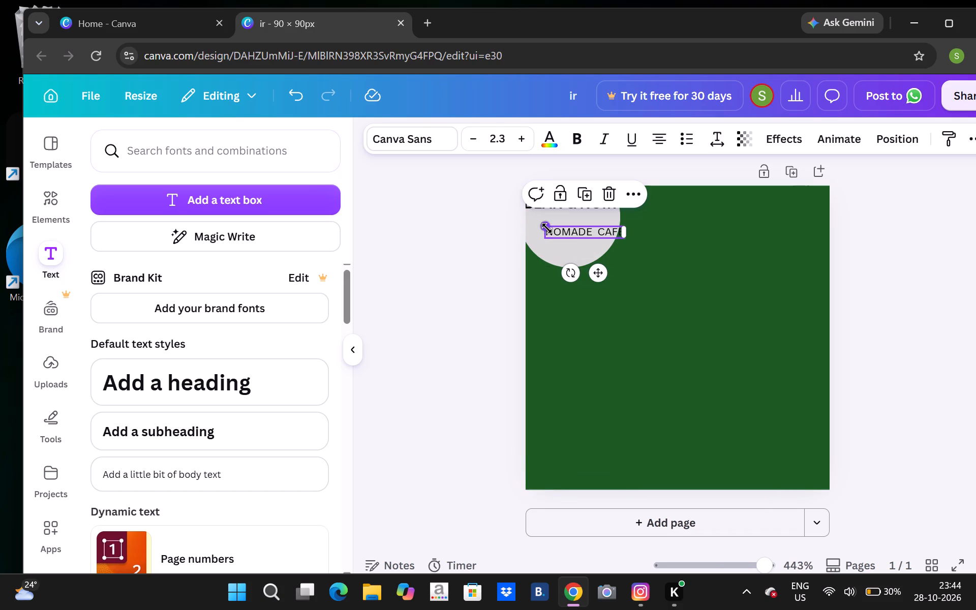
{"action": "left_click_drag", "start_coordinate": [572, 232], "coordinate": [558, 229]}
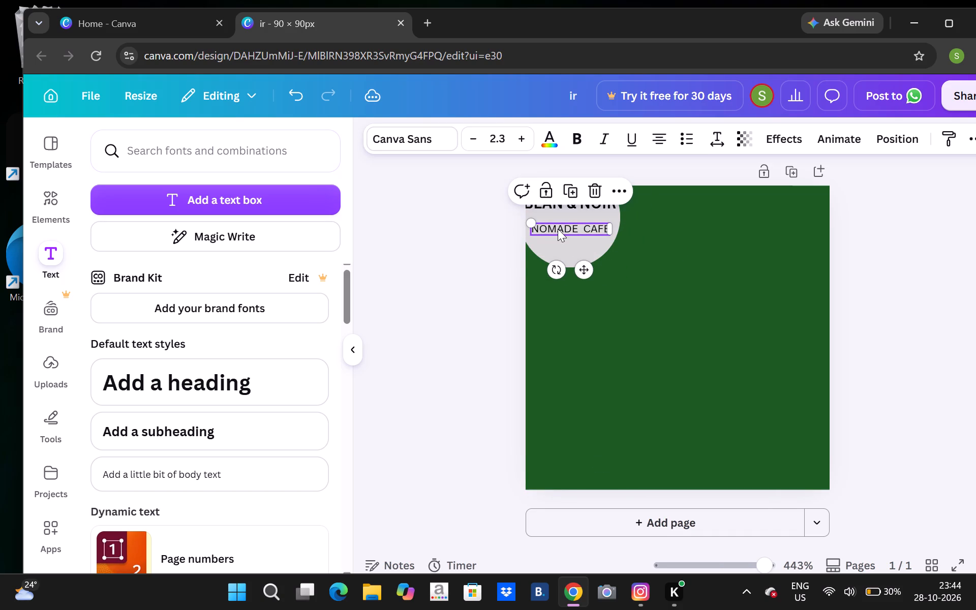
Move the BEAN & NOIR text slightly lower so it sits between EST.2024 and NOMADE CAFE in the grey circle.
{"action": "left_click_drag", "start_coordinate": [567, 207], "coordinate": [567, 211]}
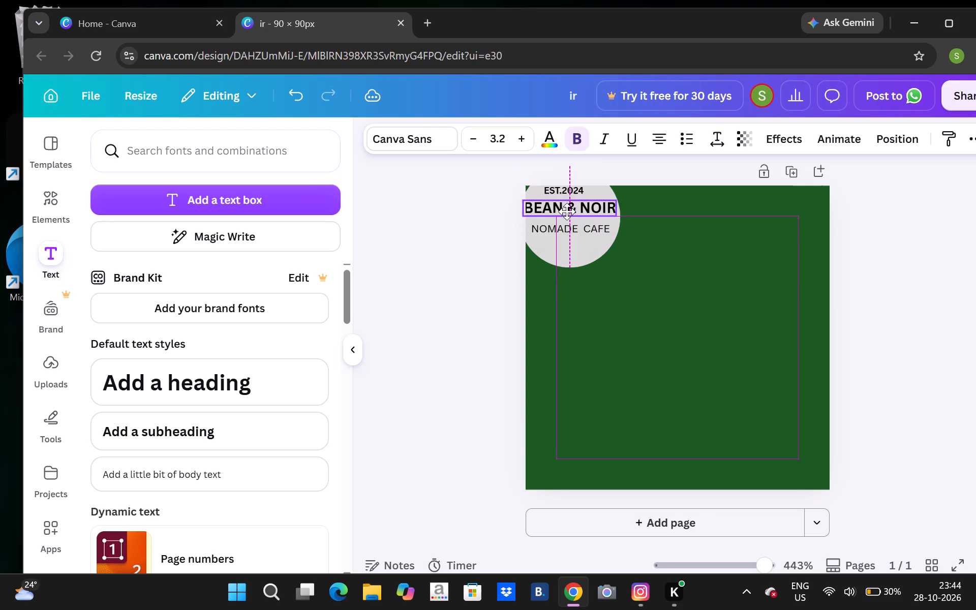
{"action": "left_click_drag", "start_coordinate": [567, 211], "coordinate": [567, 212]}
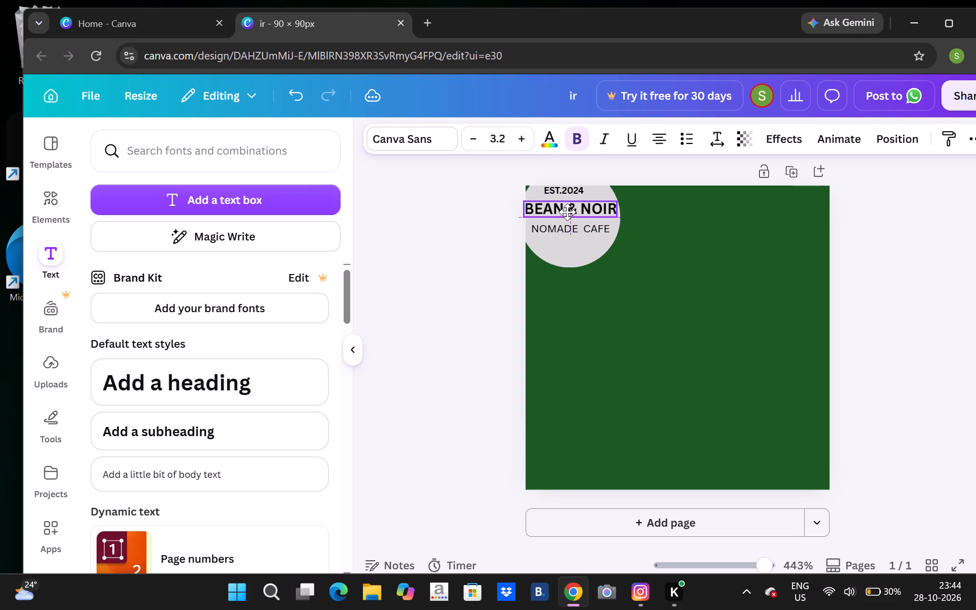
{"action": "left_click_drag", "start_coordinate": [567, 212], "coordinate": [569, 213]}
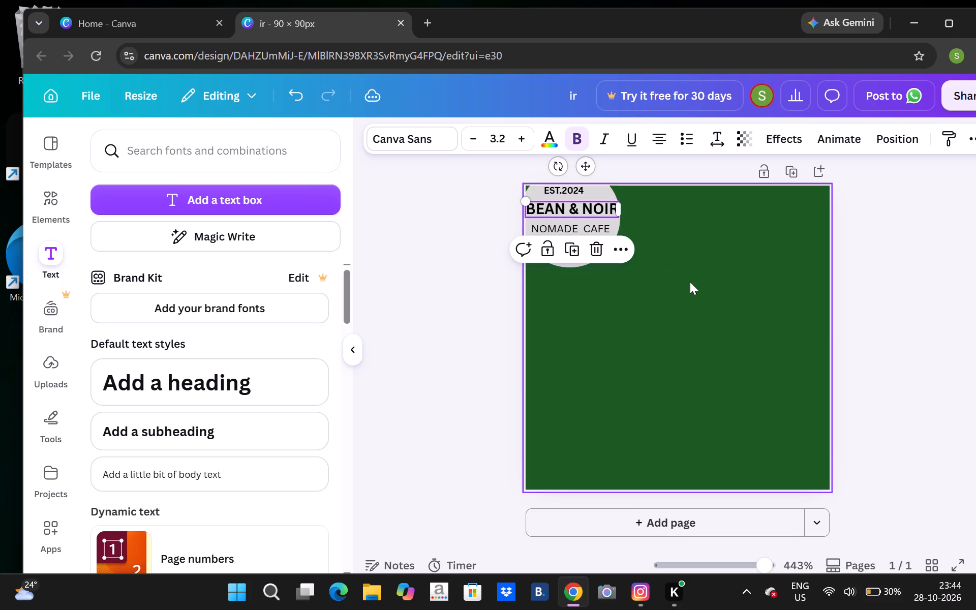
{"action": "left_click", "coordinate": [690, 283]}
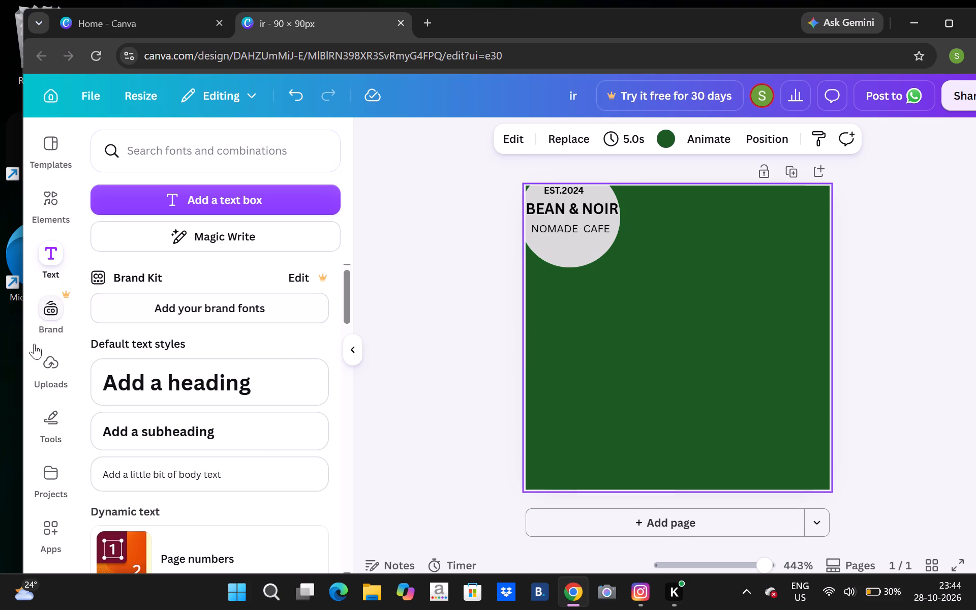
Add the recently used latte cup graphic, scaled to about half the page width and placed near the page centre.
{"action": "left_click", "coordinate": [63, 207]}
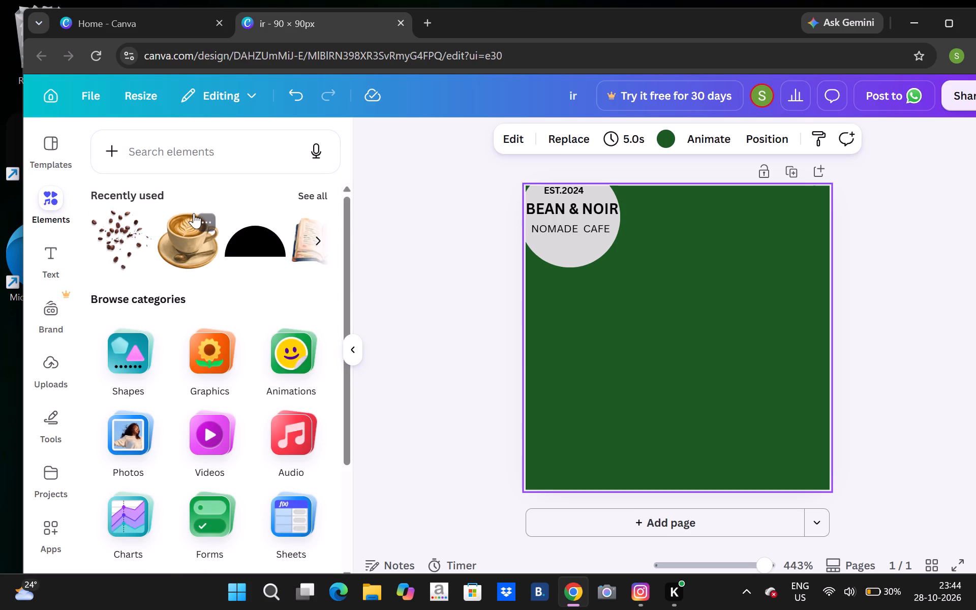
{"action": "left_click", "coordinate": [198, 230]}
{"action": "left_click", "coordinate": [200, 248]}
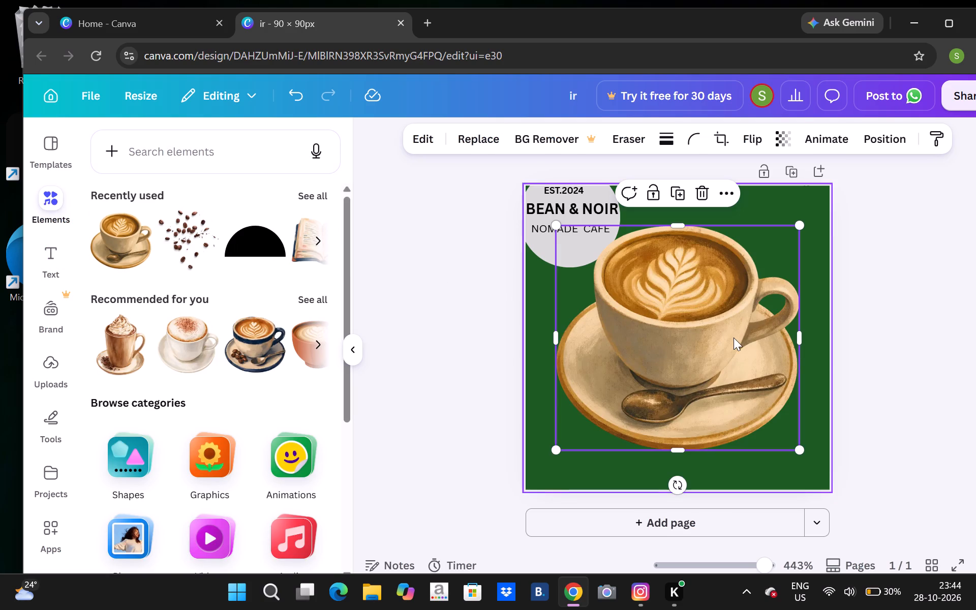
{"action": "left_click_drag", "start_coordinate": [802, 443], "coordinate": [810, 436]}
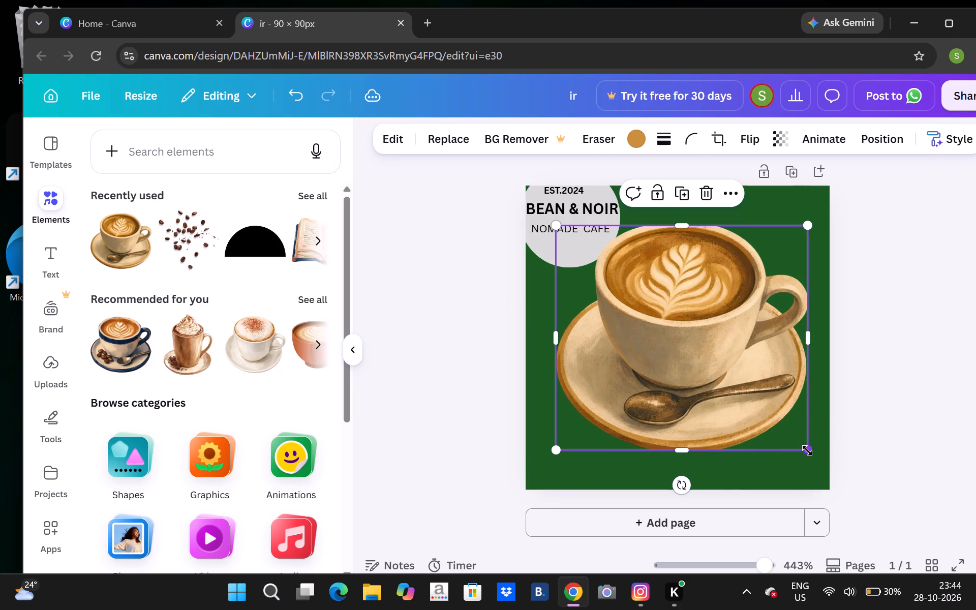
{"action": "right_click_drag", "start_coordinate": [807, 451], "coordinate": [770, 409]}
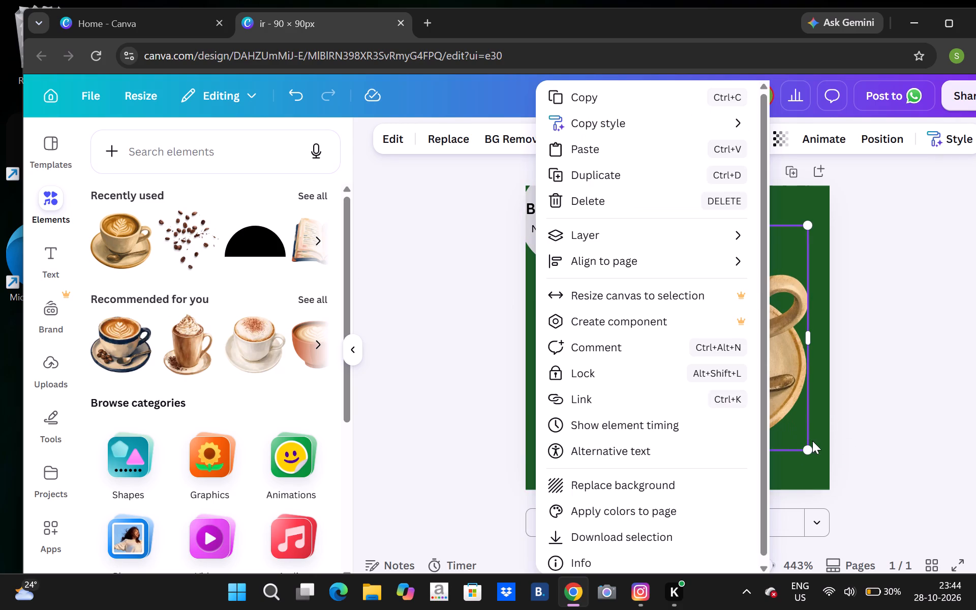
{"action": "left_click_drag", "start_coordinate": [812, 441], "coordinate": [812, 455]}
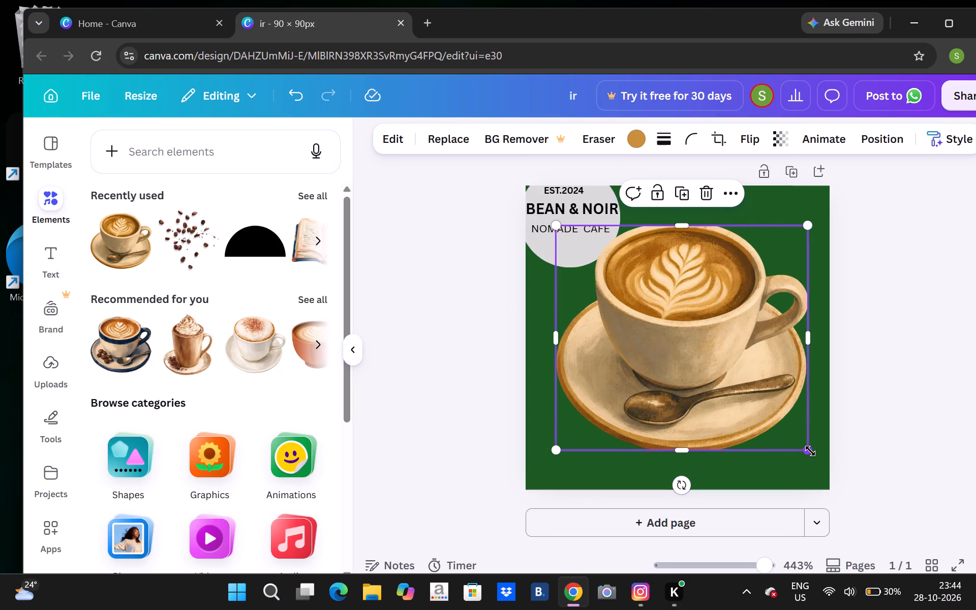
{"action": "left_click_drag", "start_coordinate": [810, 451], "coordinate": [732, 355]}
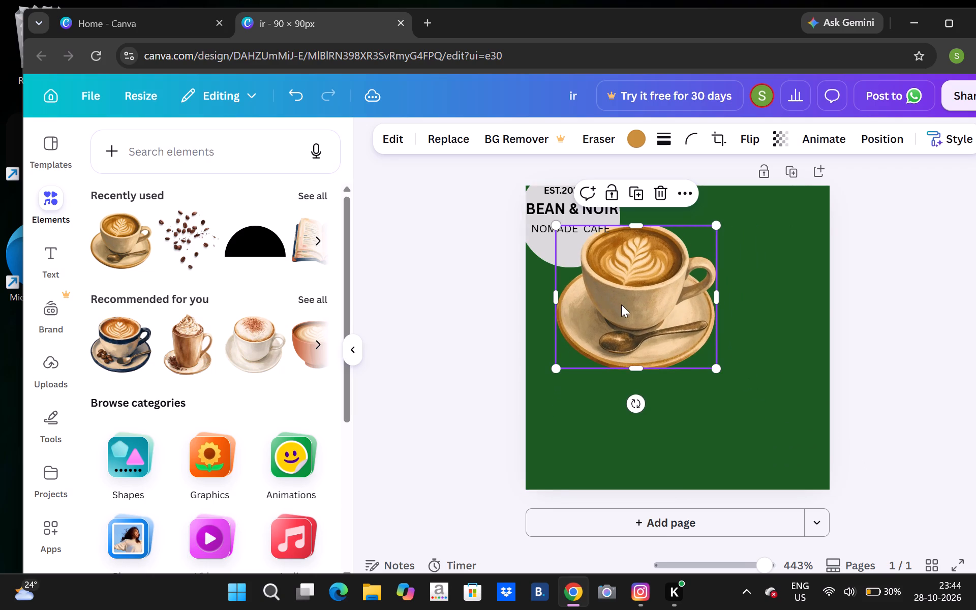
{"action": "left_click_drag", "start_coordinate": [635, 325], "coordinate": [688, 375]}
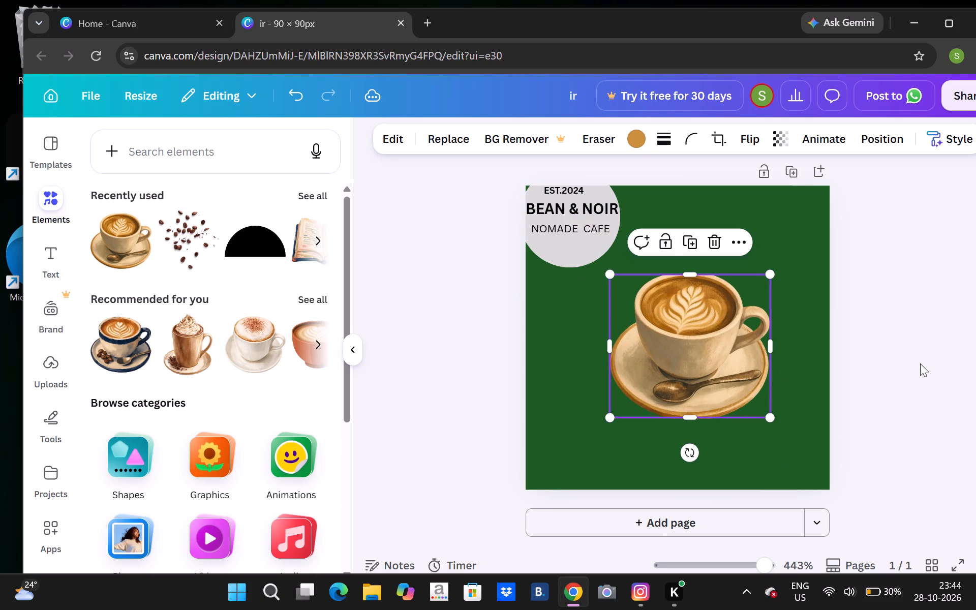
{"action": "left_click", "coordinate": [920, 363]}
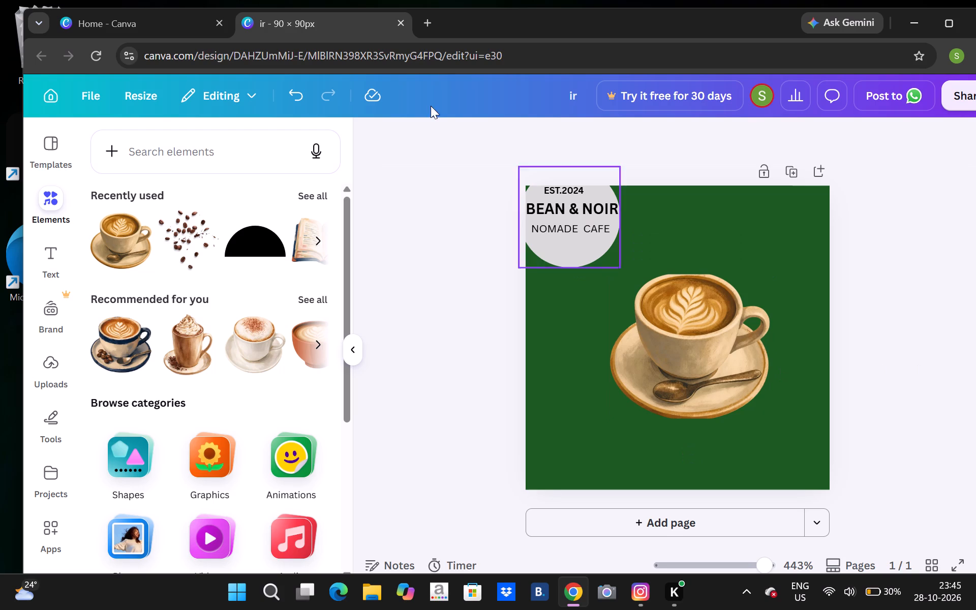
Add a subheading text reading "CAFFIENE".
{"action": "left_click", "coordinate": [56, 257]}
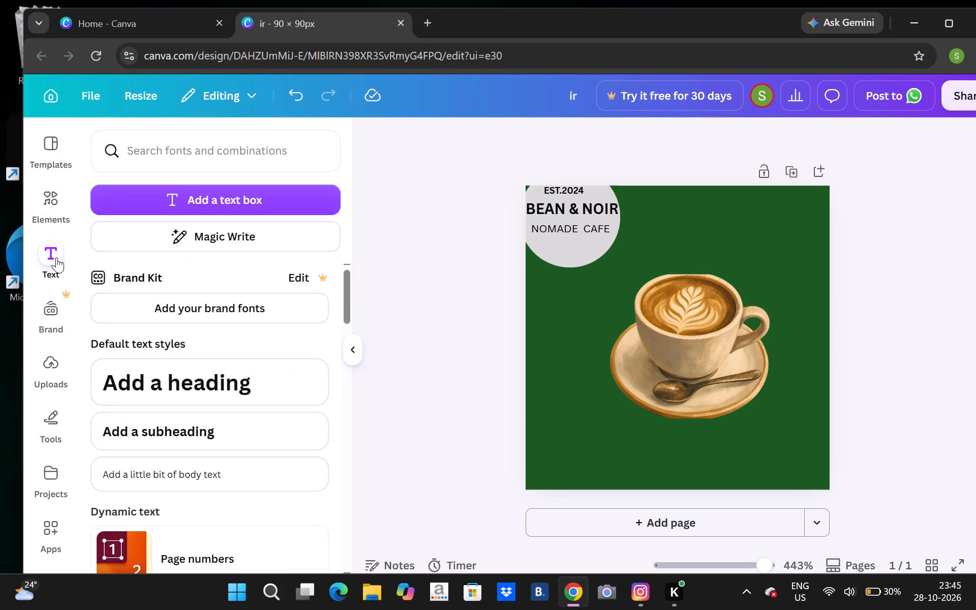
{"action": "left_click", "coordinate": [284, 427]}
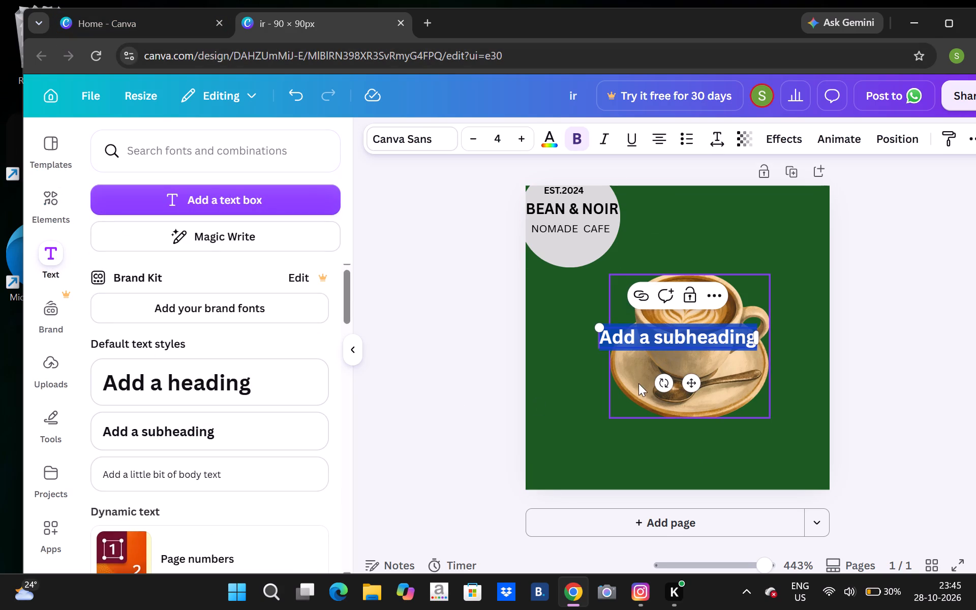
{"action": "key", "text": "BackSpace"}
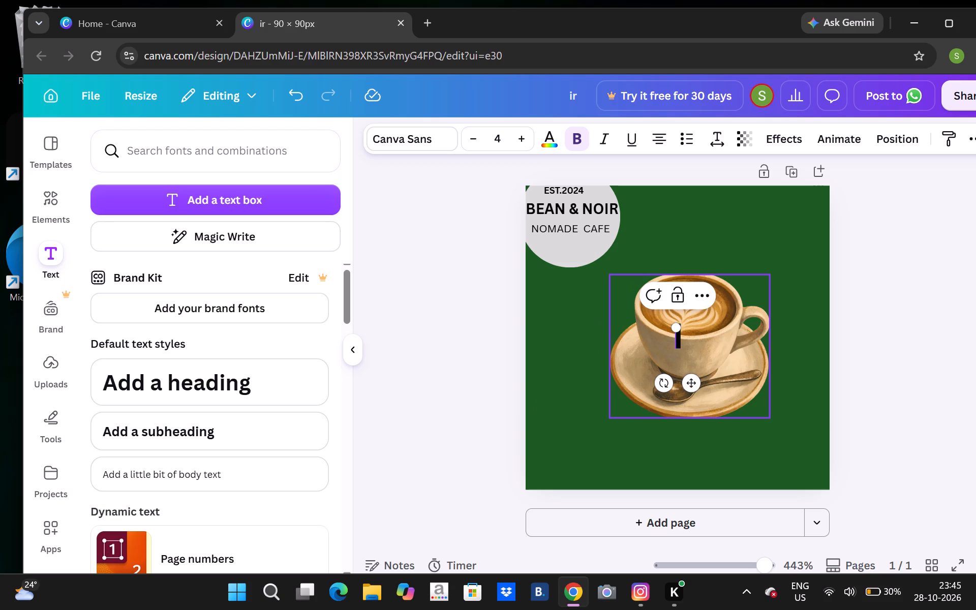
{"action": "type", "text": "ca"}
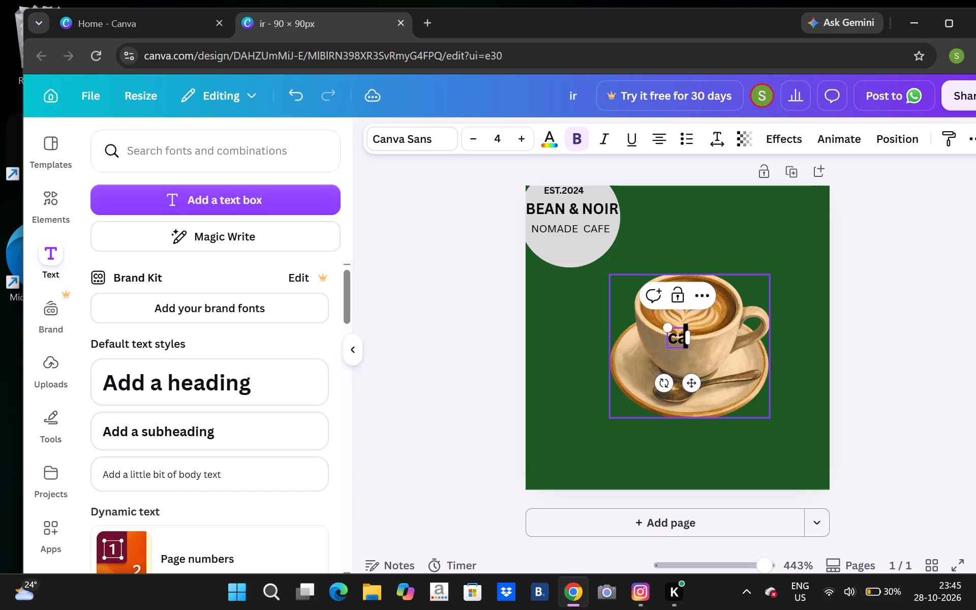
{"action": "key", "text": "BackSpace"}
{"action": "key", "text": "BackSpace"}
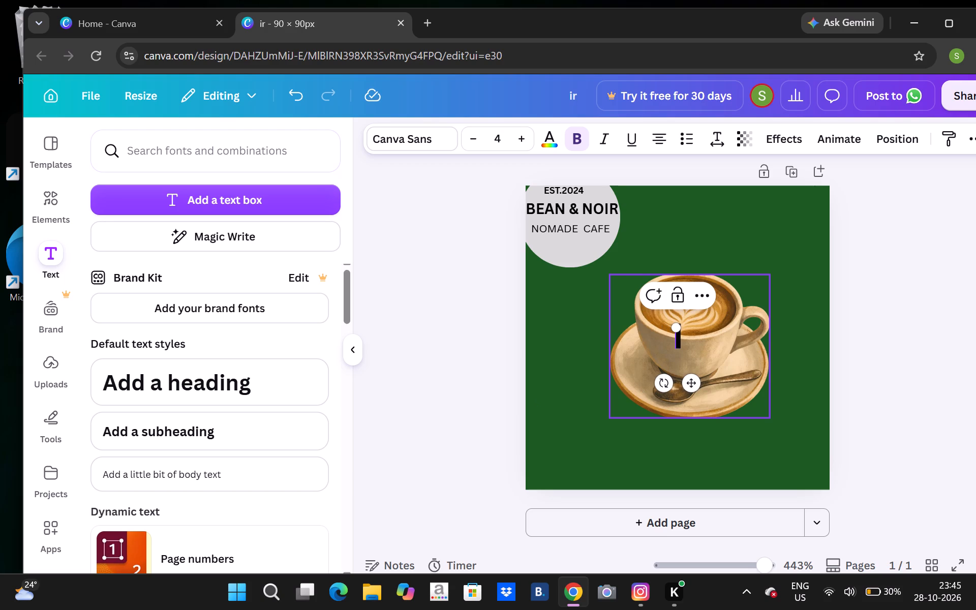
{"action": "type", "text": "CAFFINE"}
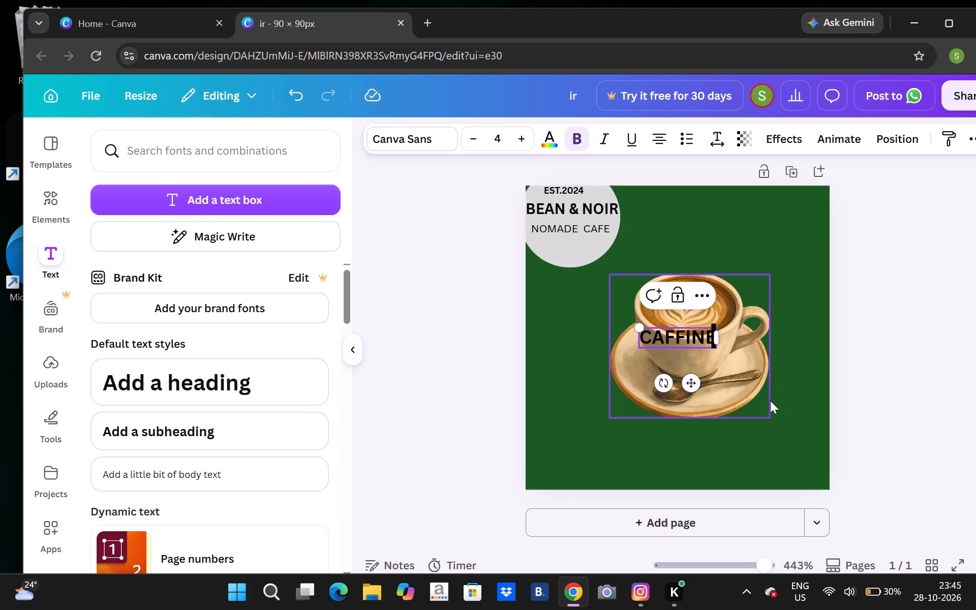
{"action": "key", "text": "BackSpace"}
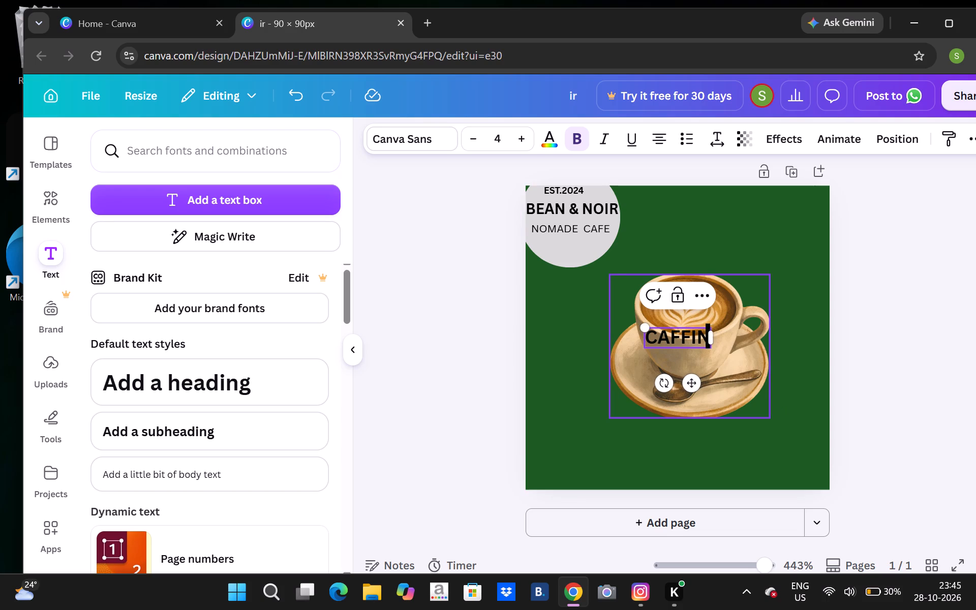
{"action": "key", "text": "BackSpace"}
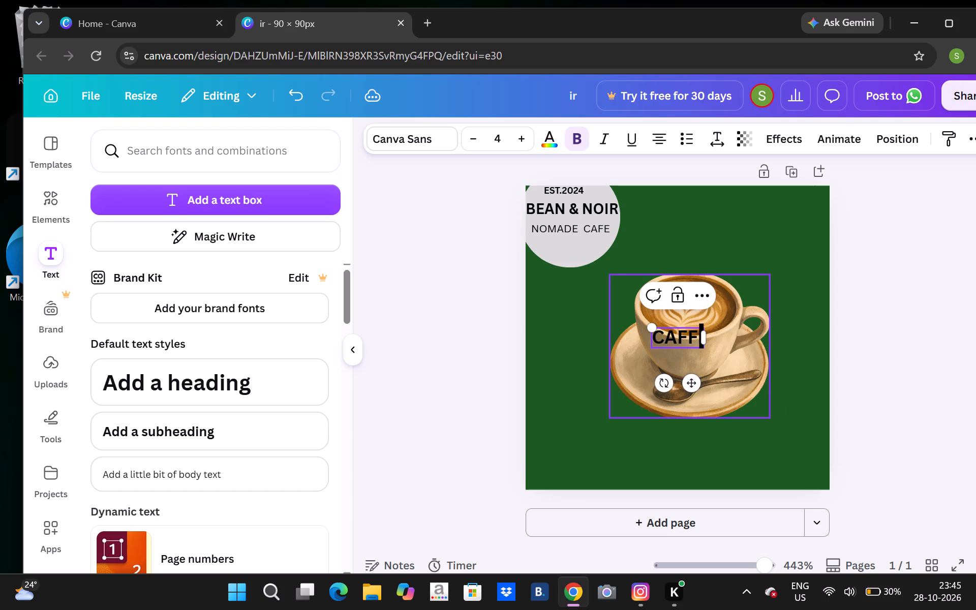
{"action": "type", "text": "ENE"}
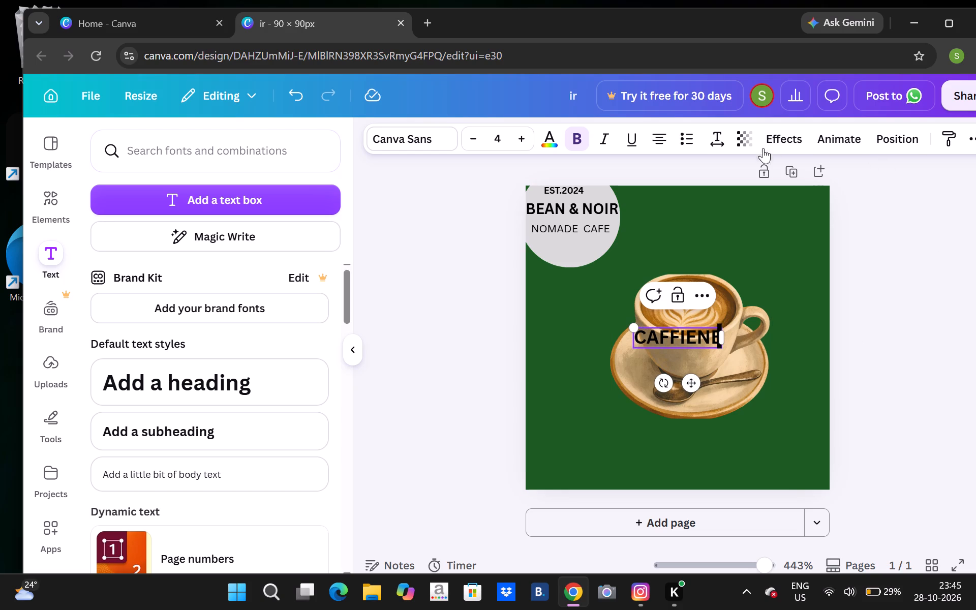
Set the CAFFIENE text's letter spacing to about 678 and its line spacing to about 2.24.
{"action": "left_click", "coordinate": [886, 135]}
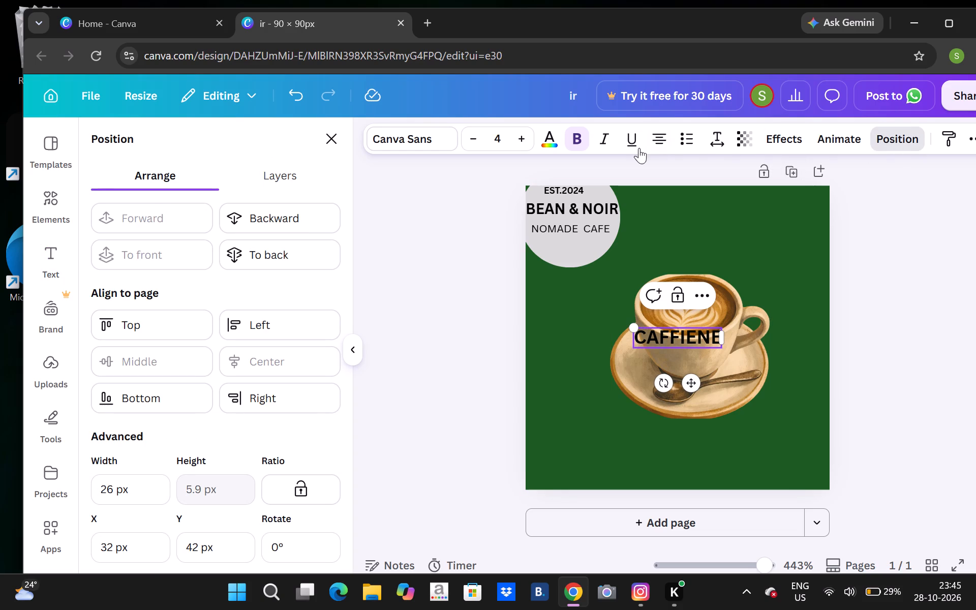
{"action": "left_click", "coordinate": [718, 131]}
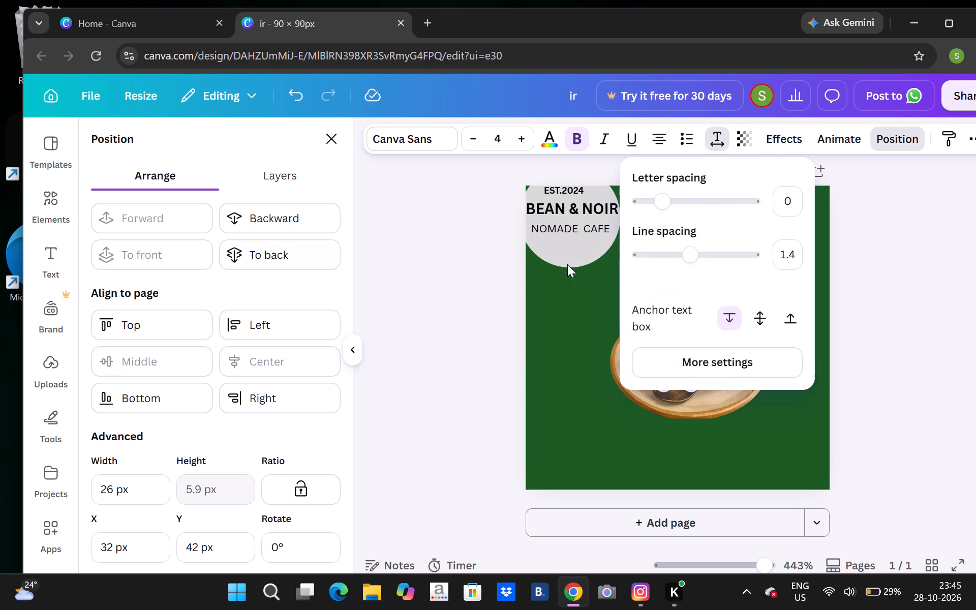
{"action": "left_click_drag", "start_coordinate": [687, 207], "coordinate": [706, 212]}
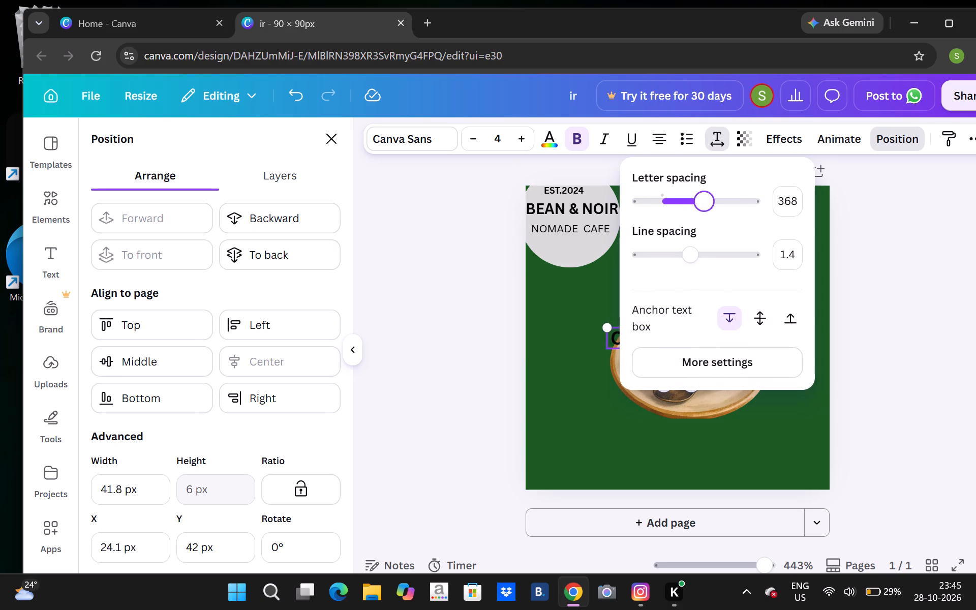
{"action": "left_click_drag", "start_coordinate": [706, 212], "coordinate": [740, 223]}
{"action": "left_click_drag", "start_coordinate": [704, 254], "coordinate": [739, 263]}
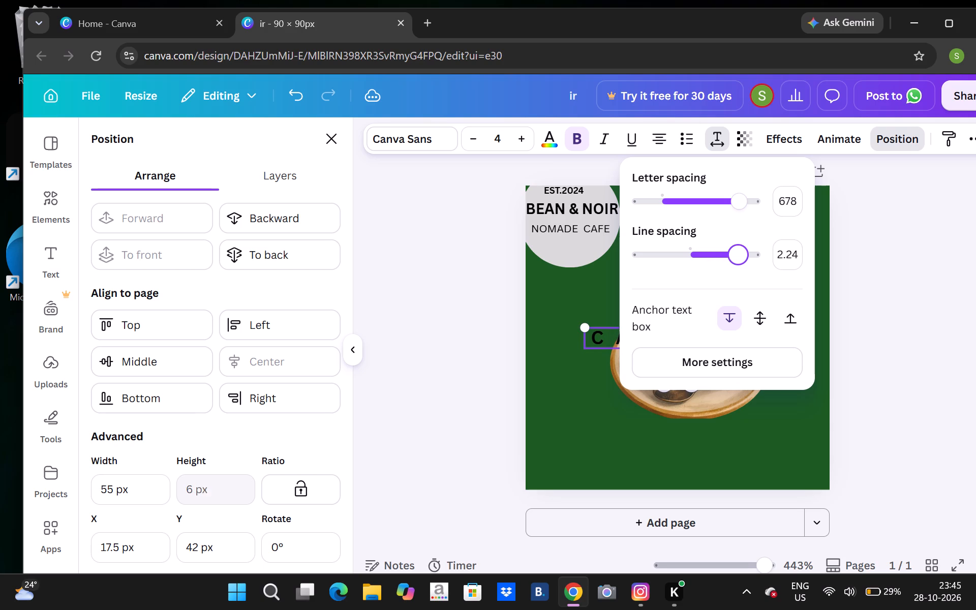
{"action": "left_click_drag", "start_coordinate": [739, 263], "coordinate": [737, 263]}
{"action": "left_click", "coordinate": [435, 313]}
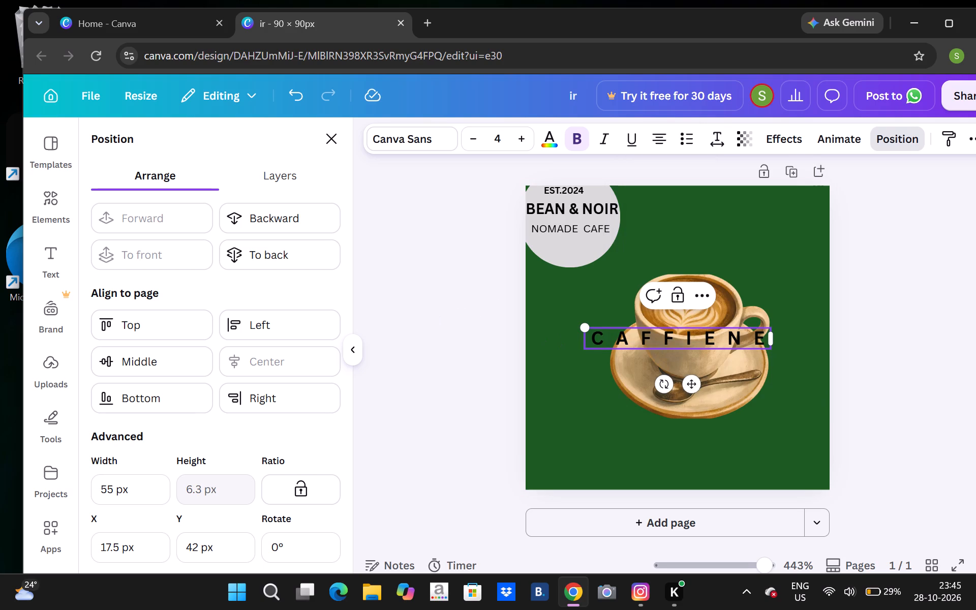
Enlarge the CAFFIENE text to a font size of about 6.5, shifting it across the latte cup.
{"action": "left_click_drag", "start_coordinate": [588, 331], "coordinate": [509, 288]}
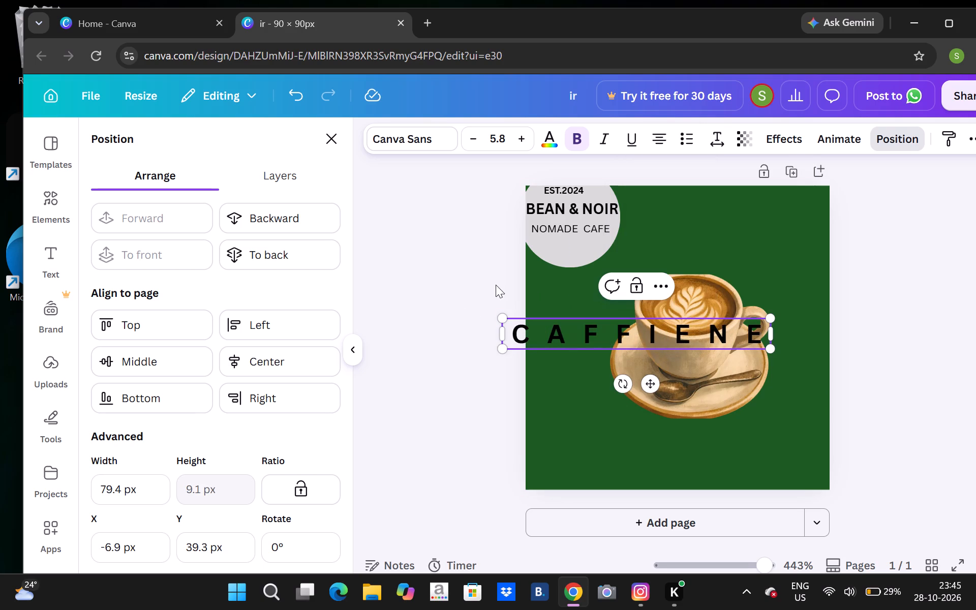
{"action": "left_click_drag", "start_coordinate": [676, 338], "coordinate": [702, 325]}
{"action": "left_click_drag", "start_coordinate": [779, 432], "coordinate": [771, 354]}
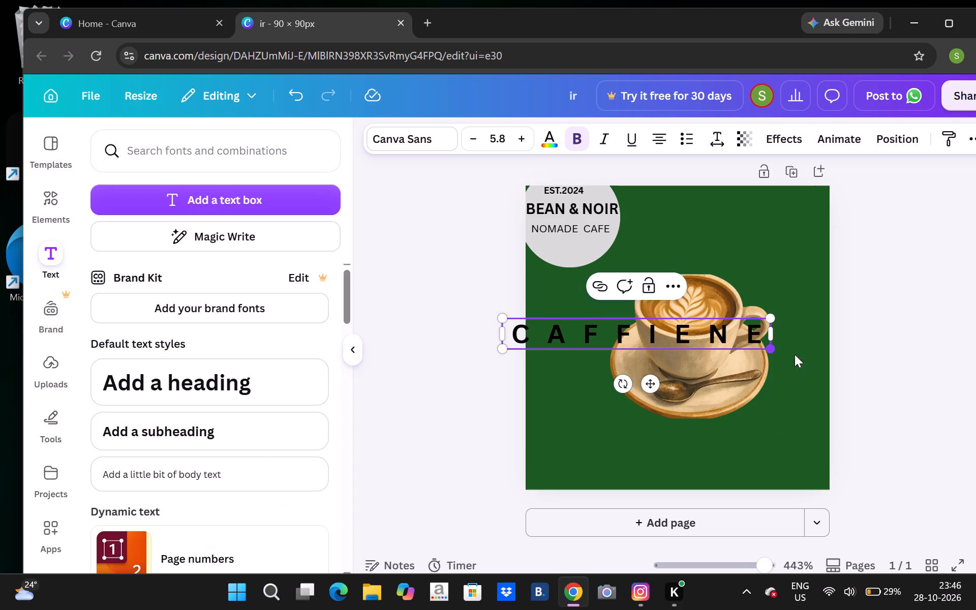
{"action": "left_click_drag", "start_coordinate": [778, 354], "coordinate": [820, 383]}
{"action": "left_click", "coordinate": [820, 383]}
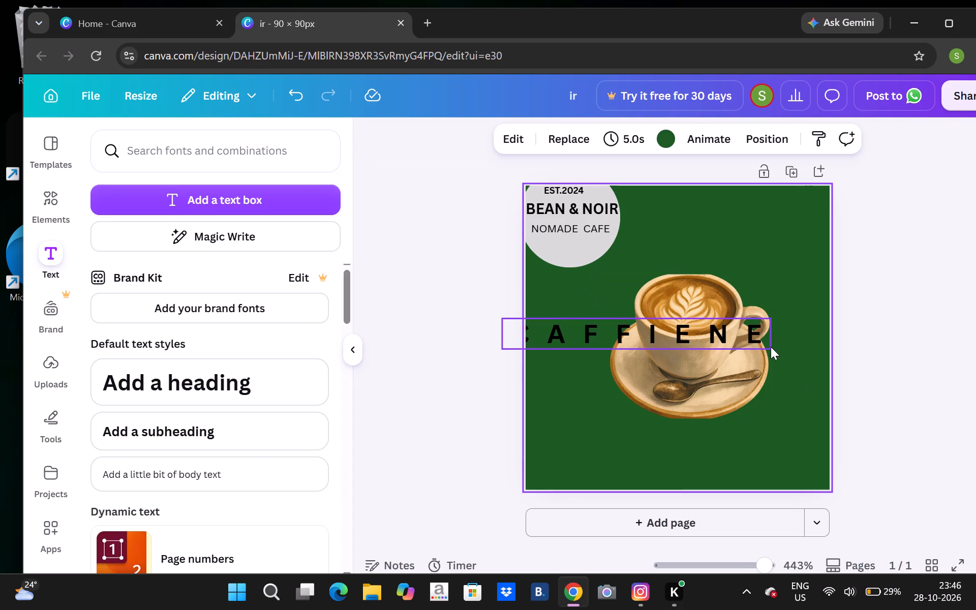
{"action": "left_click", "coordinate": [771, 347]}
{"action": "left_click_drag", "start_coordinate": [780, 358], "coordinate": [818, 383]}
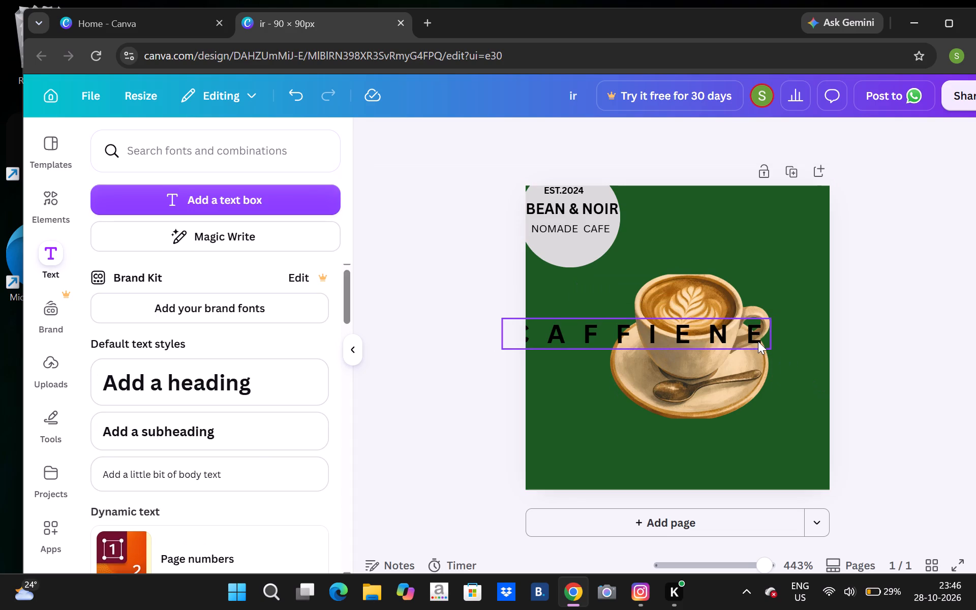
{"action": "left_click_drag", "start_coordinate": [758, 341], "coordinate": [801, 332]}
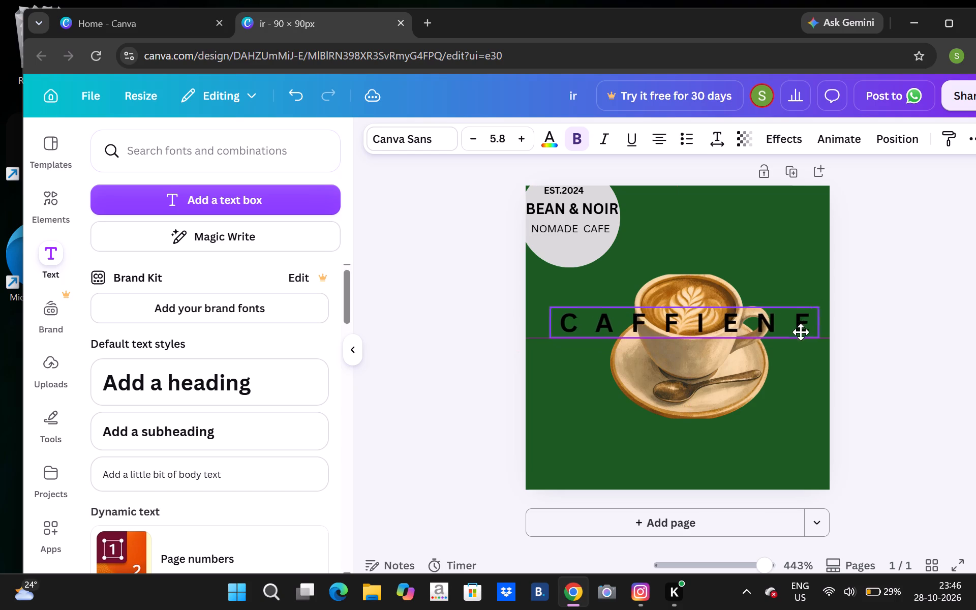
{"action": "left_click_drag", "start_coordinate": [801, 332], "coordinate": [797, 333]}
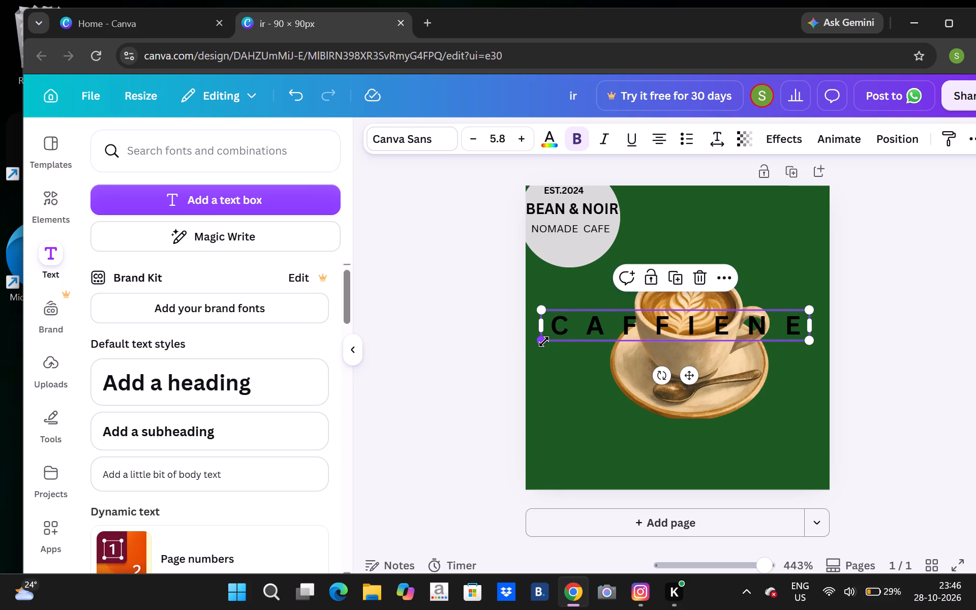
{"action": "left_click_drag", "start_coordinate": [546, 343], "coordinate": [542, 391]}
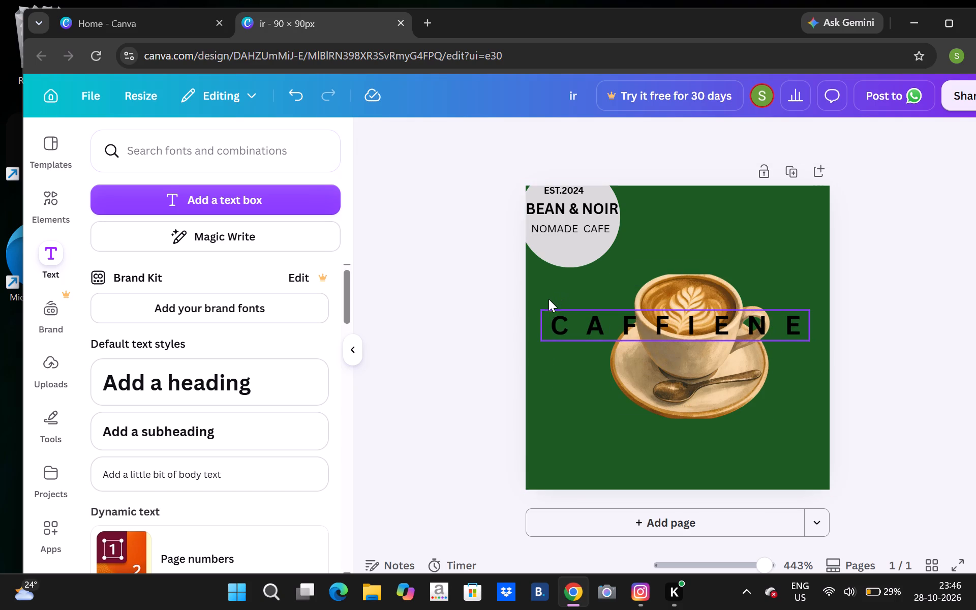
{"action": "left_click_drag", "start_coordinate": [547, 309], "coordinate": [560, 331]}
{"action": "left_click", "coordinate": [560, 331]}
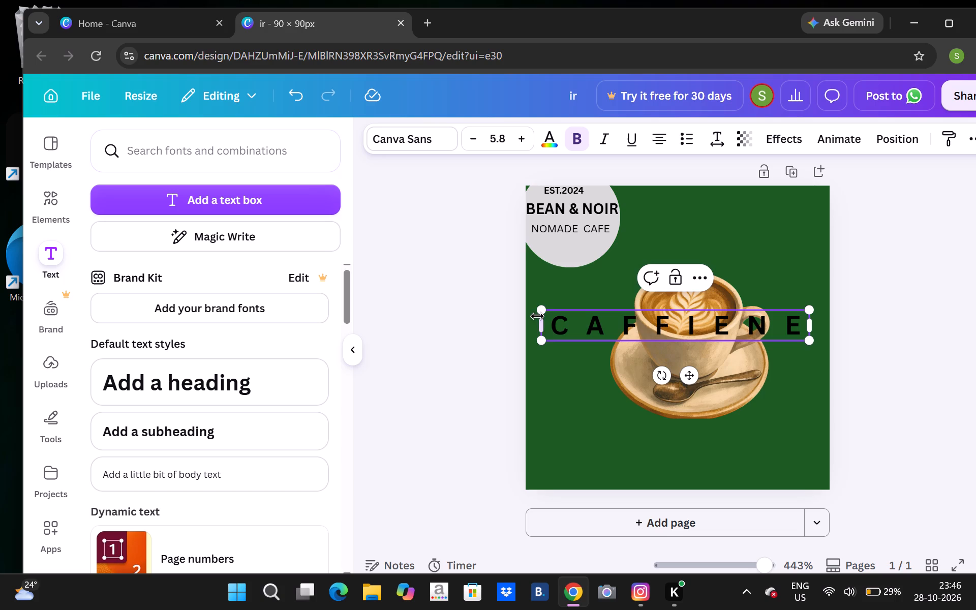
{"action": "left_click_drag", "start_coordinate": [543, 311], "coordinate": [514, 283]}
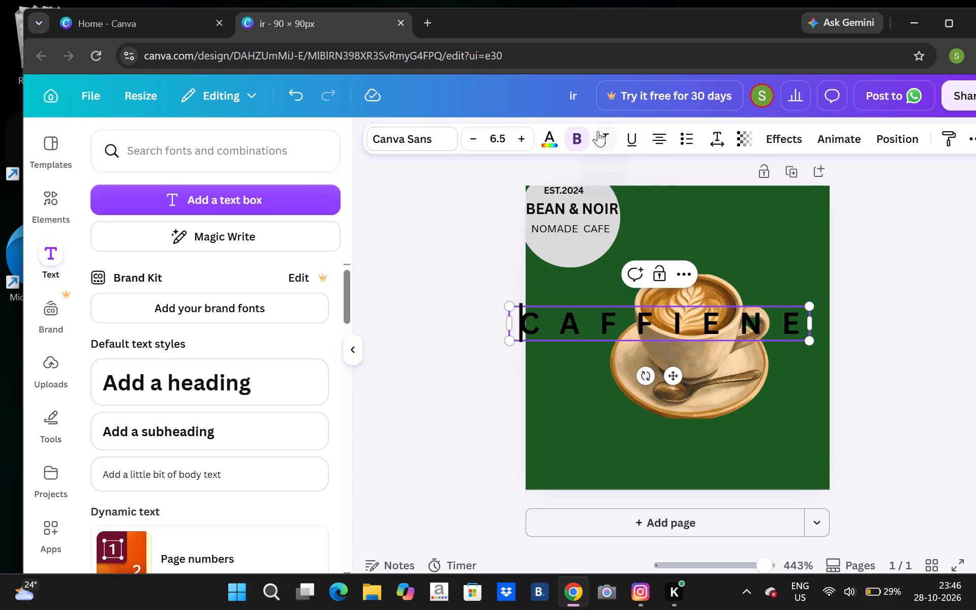
Set the CAFFIENE text's letter spacing to about 433, its line spacing to 2.5 and its text box anchor to the middle.
{"action": "left_click", "coordinate": [712, 139]}
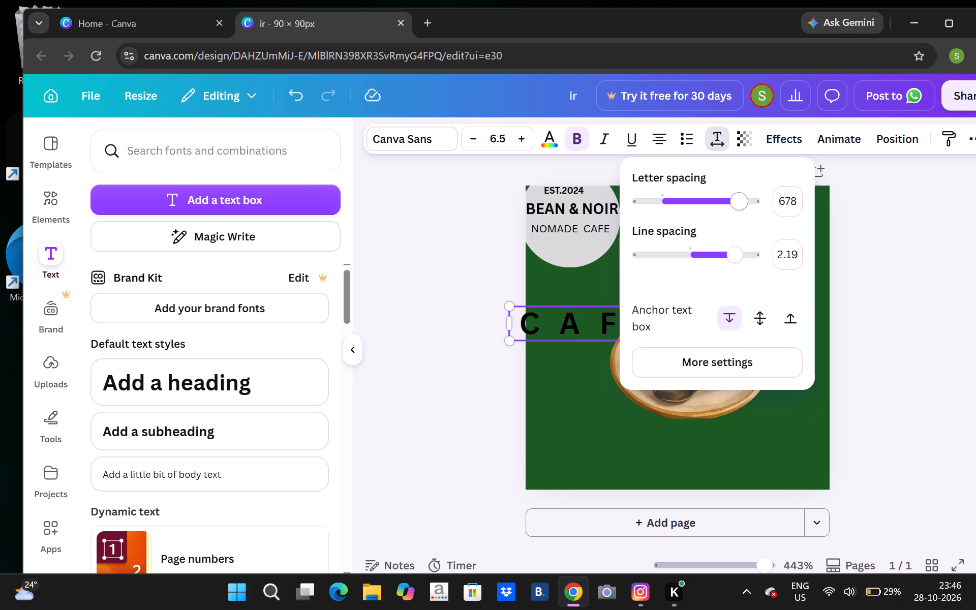
{"action": "left_click_drag", "start_coordinate": [747, 214], "coordinate": [712, 227]}
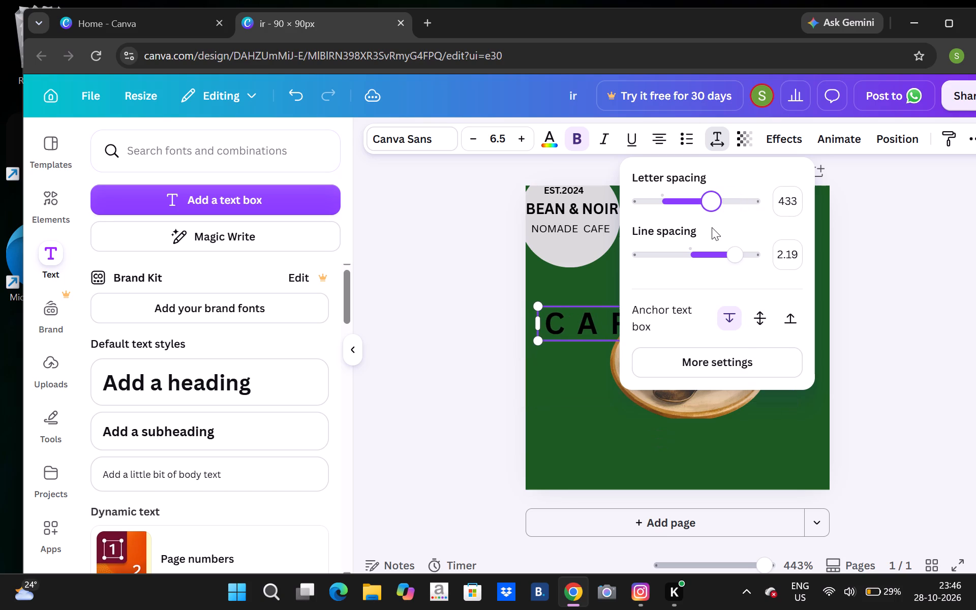
{"action": "left_click_drag", "start_coordinate": [743, 264], "coordinate": [769, 272]}
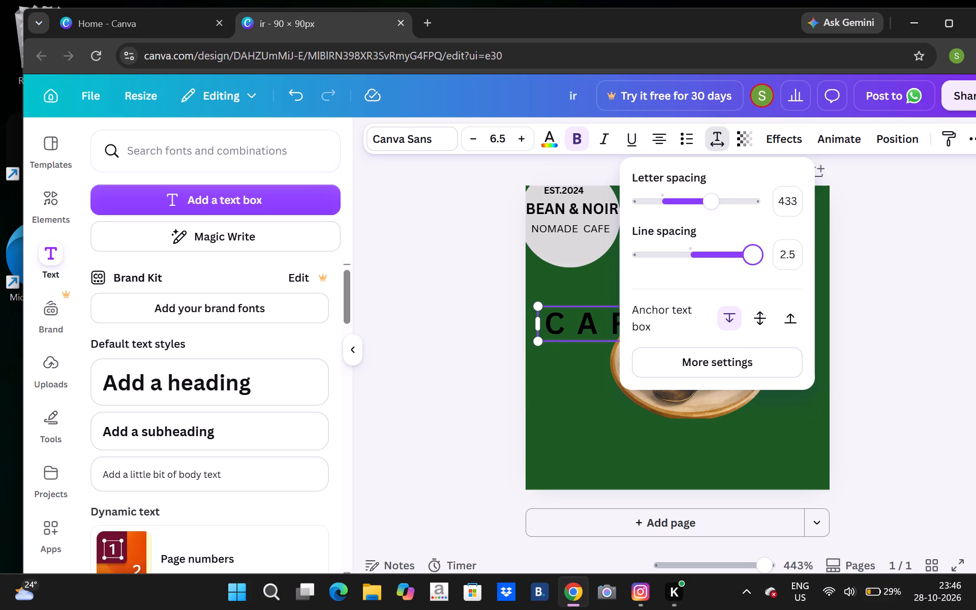
{"action": "left_click_drag", "start_coordinate": [769, 272], "coordinate": [865, 303]}
{"action": "left_click", "coordinate": [762, 322]}
{"action": "left_click_drag", "start_coordinate": [867, 344], "coordinate": [802, 345]}
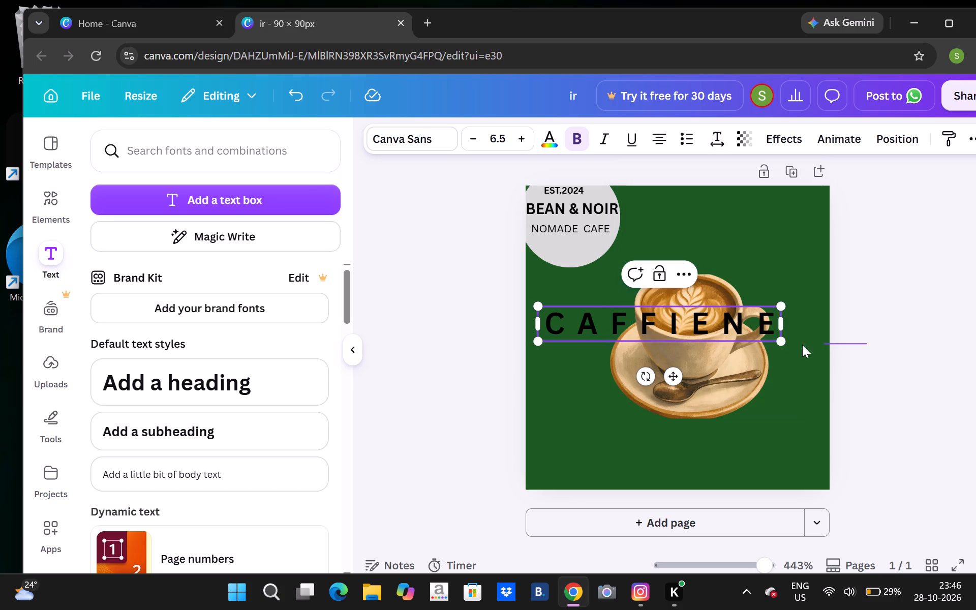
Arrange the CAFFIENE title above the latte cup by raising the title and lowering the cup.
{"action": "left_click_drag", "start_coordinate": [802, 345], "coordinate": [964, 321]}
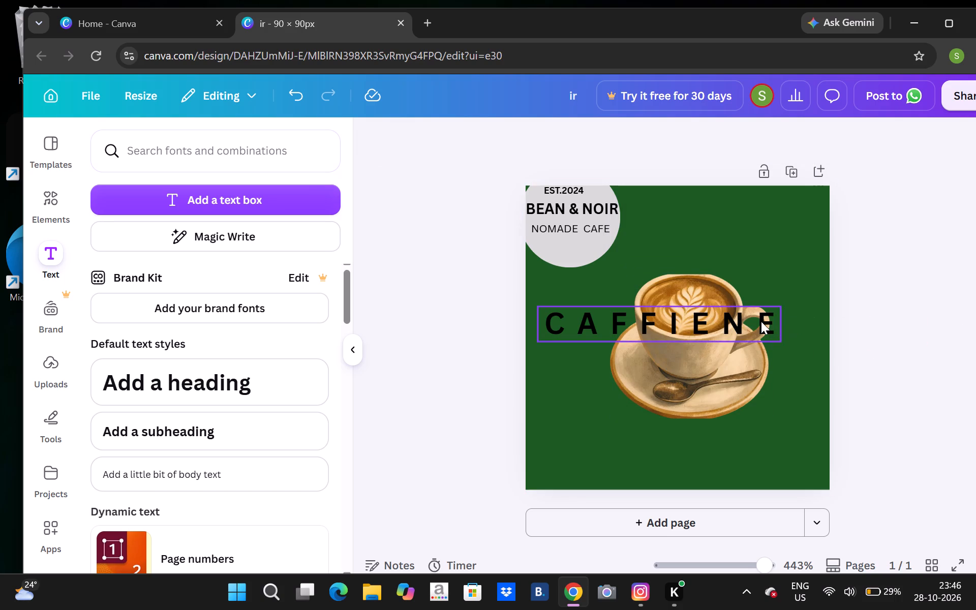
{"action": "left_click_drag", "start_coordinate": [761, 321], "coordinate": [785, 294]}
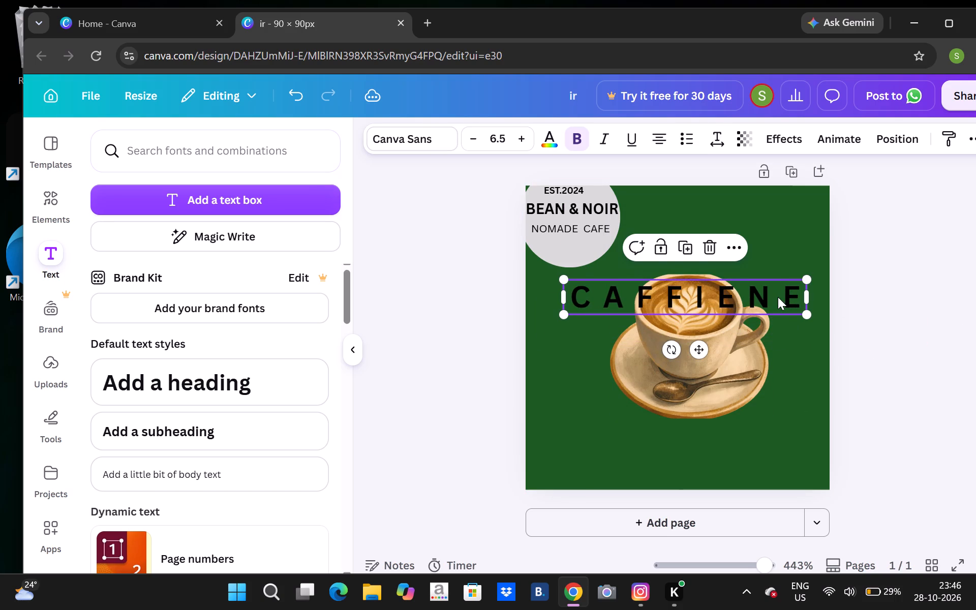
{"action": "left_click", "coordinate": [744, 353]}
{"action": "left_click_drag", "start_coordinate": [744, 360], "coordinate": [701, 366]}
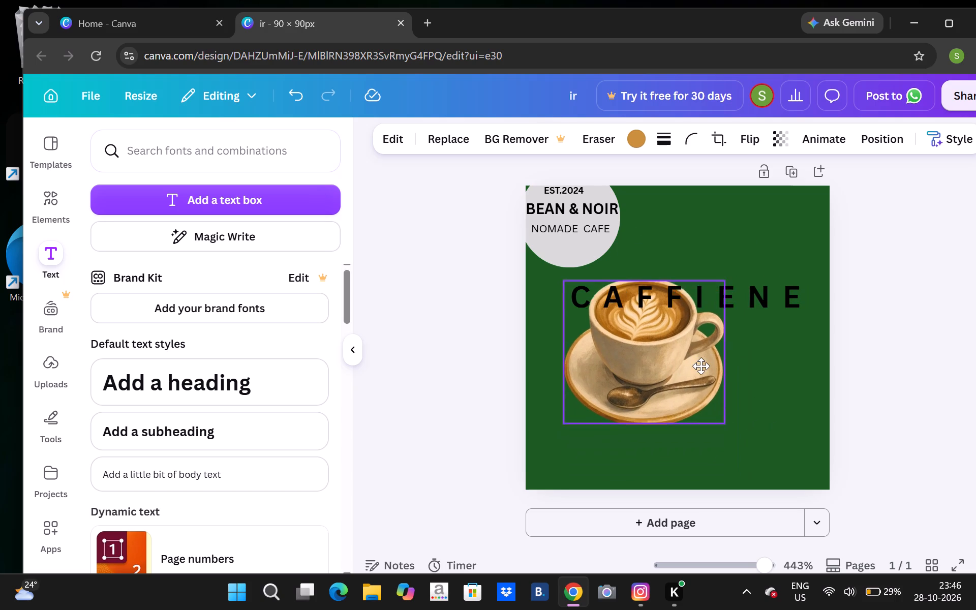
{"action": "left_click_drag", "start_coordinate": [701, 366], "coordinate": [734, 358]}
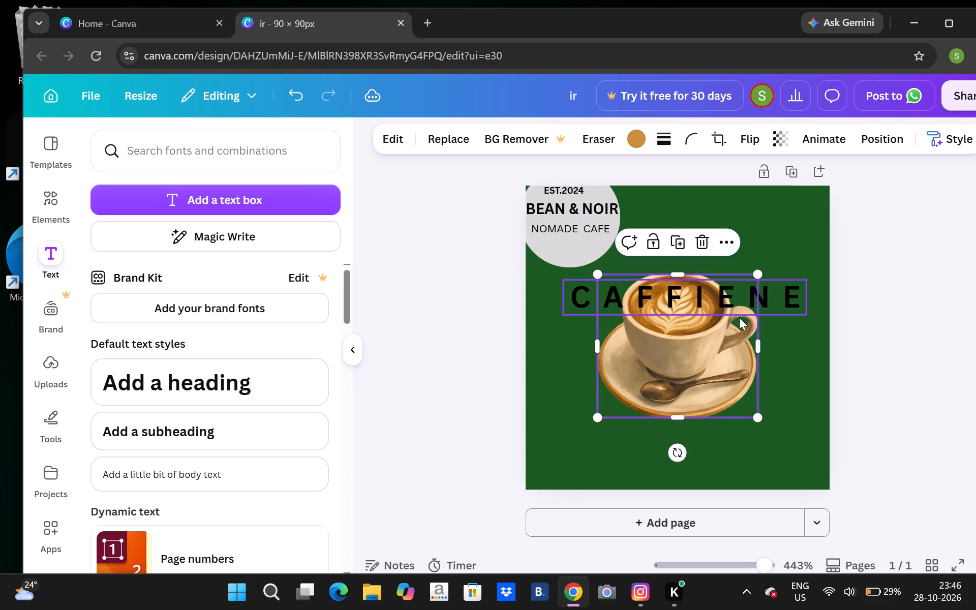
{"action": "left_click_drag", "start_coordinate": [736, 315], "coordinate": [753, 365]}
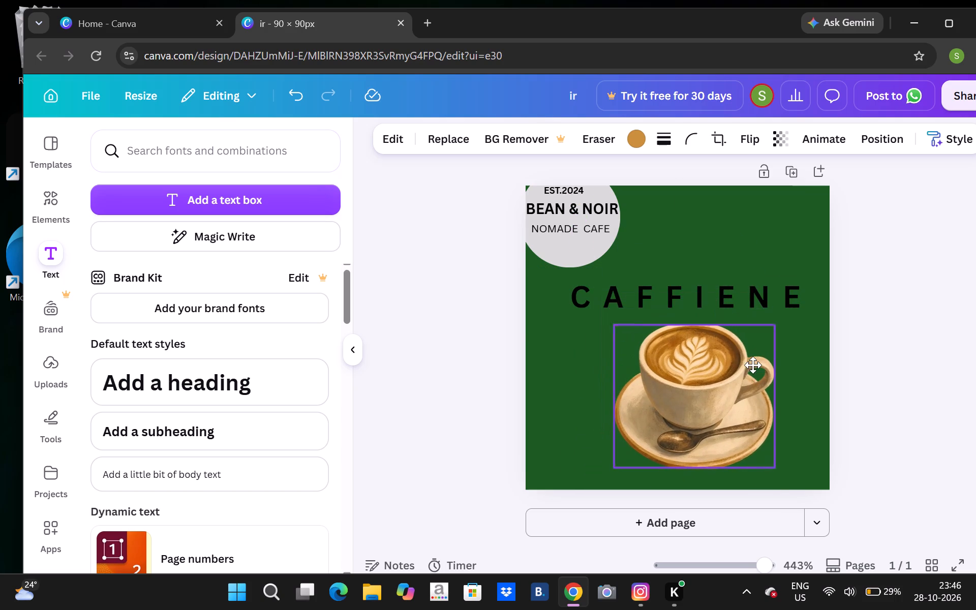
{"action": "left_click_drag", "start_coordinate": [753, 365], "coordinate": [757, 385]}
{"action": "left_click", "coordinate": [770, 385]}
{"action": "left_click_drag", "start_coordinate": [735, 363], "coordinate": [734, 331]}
Delete the latte cup graphic.
{"action": "left_click", "coordinate": [724, 290]}
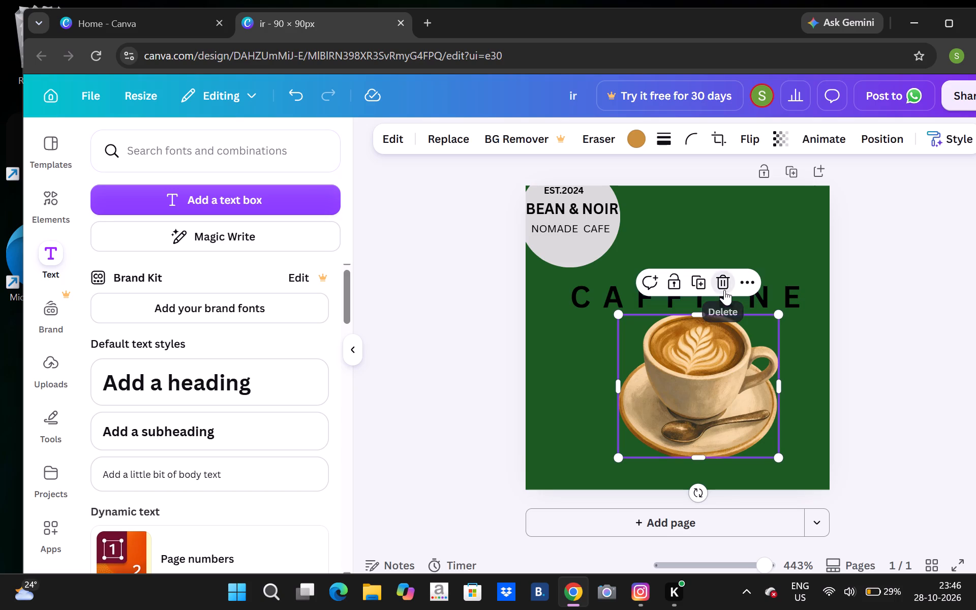
Enlarge the CAFFIENE title to a font size of about 7.9 and position it to span nearly the full page width.
{"action": "left_click", "coordinate": [743, 303]}
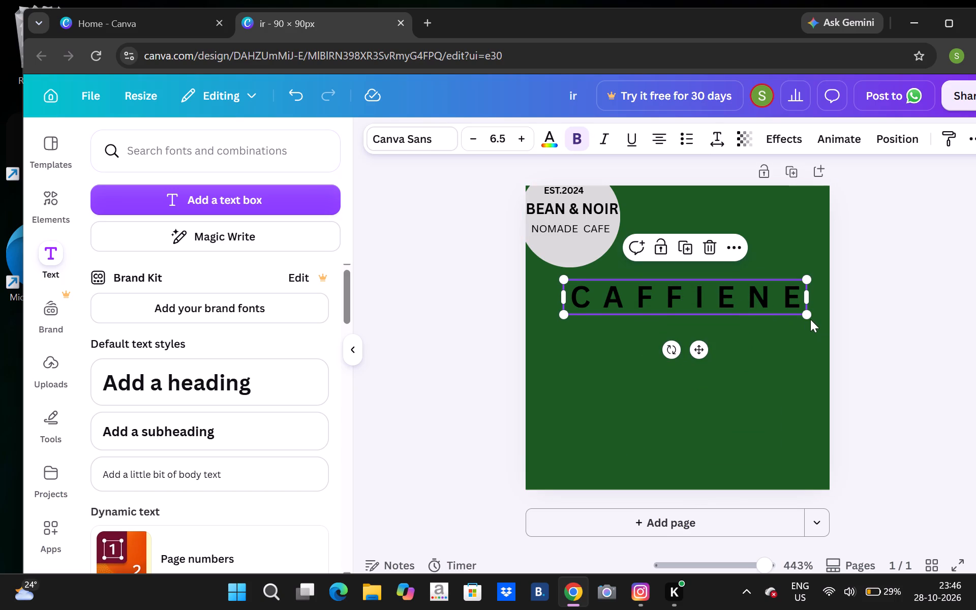
{"action": "left_click_drag", "start_coordinate": [810, 311], "coordinate": [908, 400]}
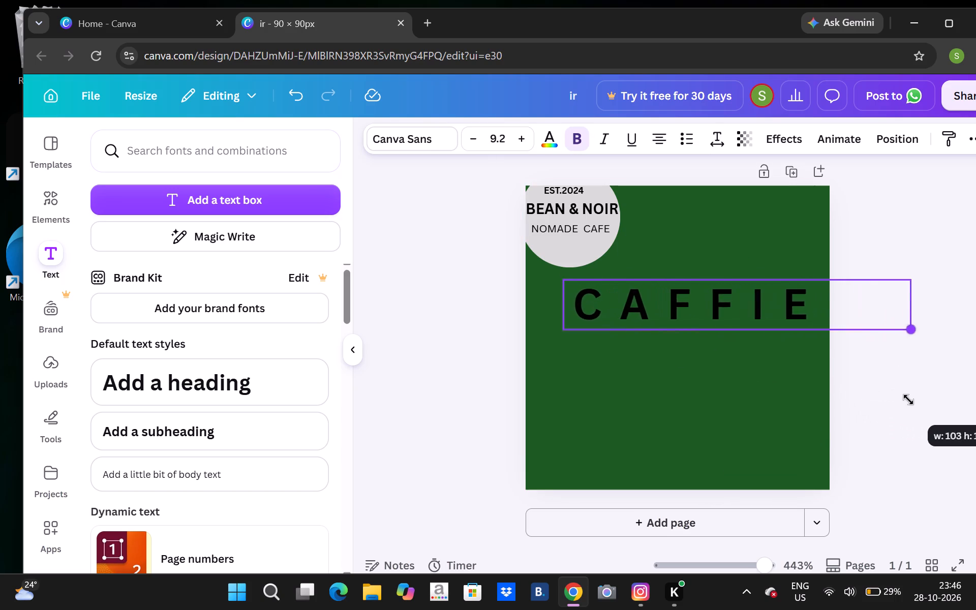
{"action": "left_click_drag", "start_coordinate": [908, 400], "coordinate": [856, 374]}
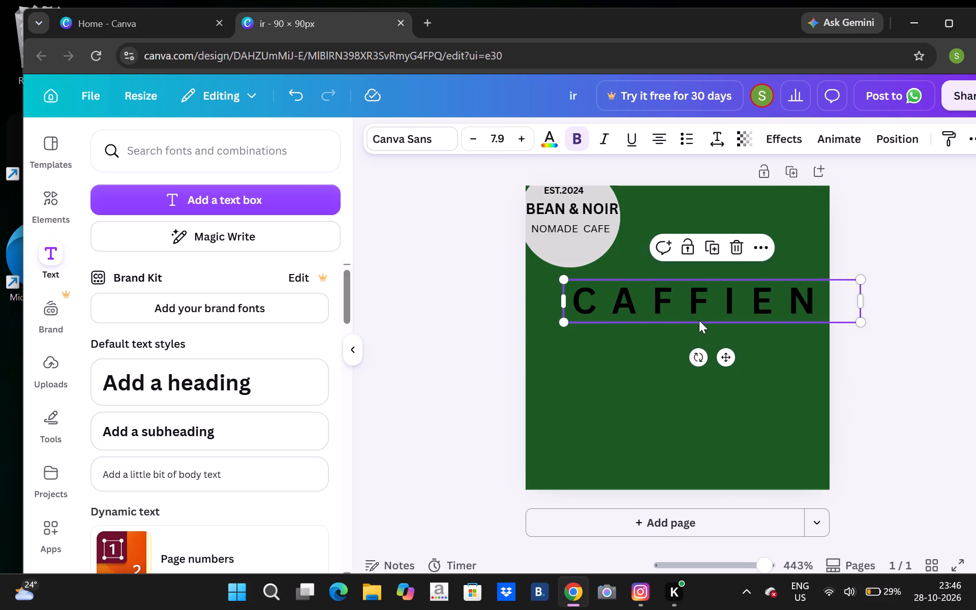
{"action": "left_click_drag", "start_coordinate": [702, 329], "coordinate": [675, 365]}
{"action": "left_click_drag", "start_coordinate": [661, 314], "coordinate": [661, 316]}
{"action": "left_click_drag", "start_coordinate": [661, 316], "coordinate": [630, 329]}
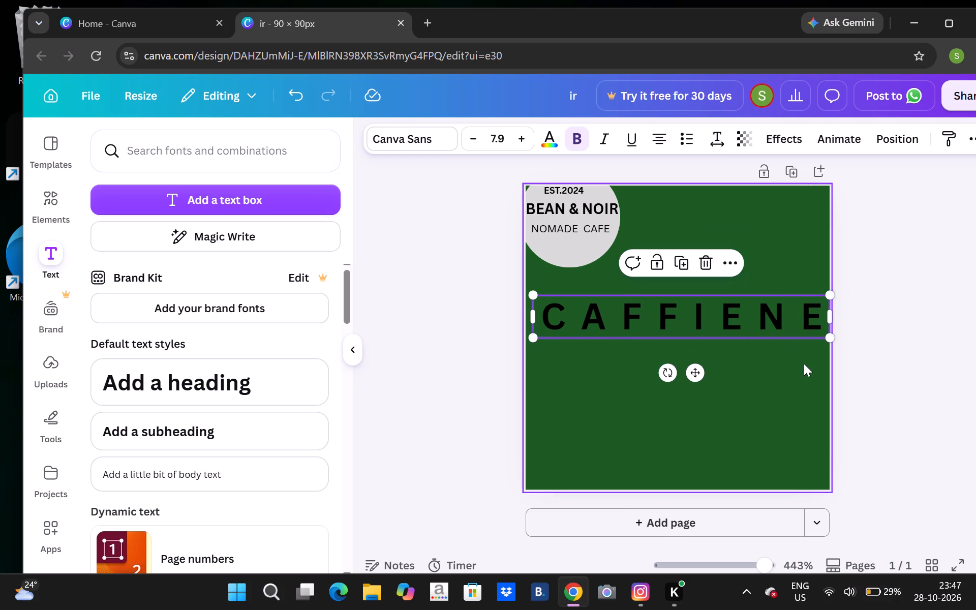
Change the CAFFIENE title's text colour to the default yellow.
{"action": "left_click", "coordinate": [543, 142]}
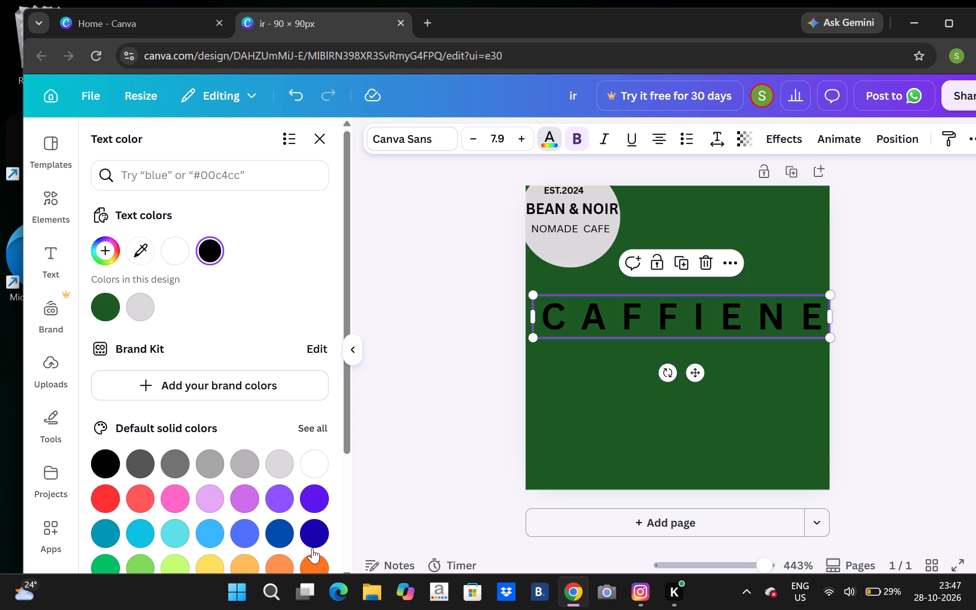
{"action": "left_click", "coordinate": [216, 557]}
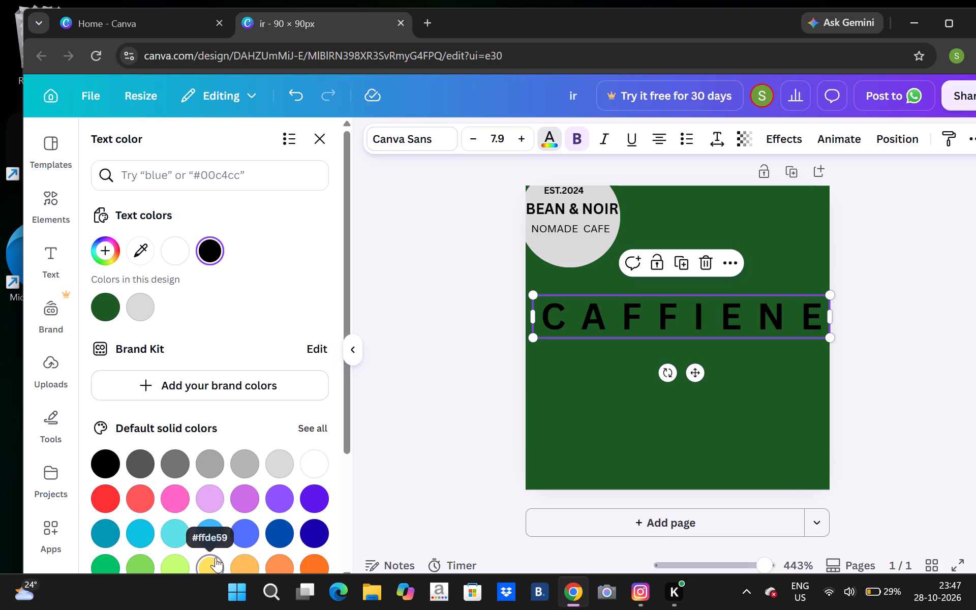
{"action": "left_click", "coordinate": [387, 410]}
Add the recently used latte cup graphic, scaled to about 56 px wide and centred horizontally below the grey circle.
{"action": "left_click", "coordinate": [54, 198]}
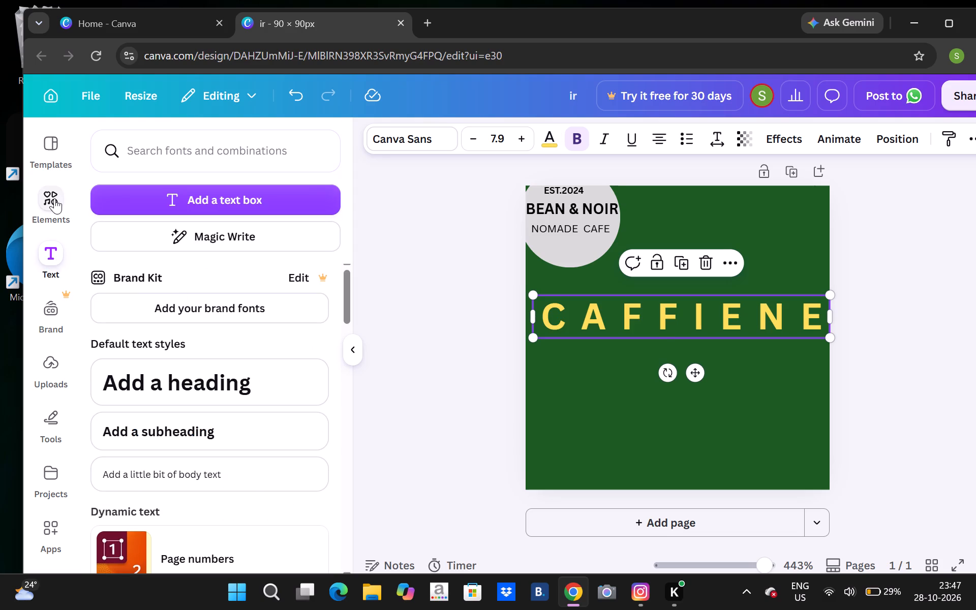
{"action": "left_click", "coordinate": [110, 243]}
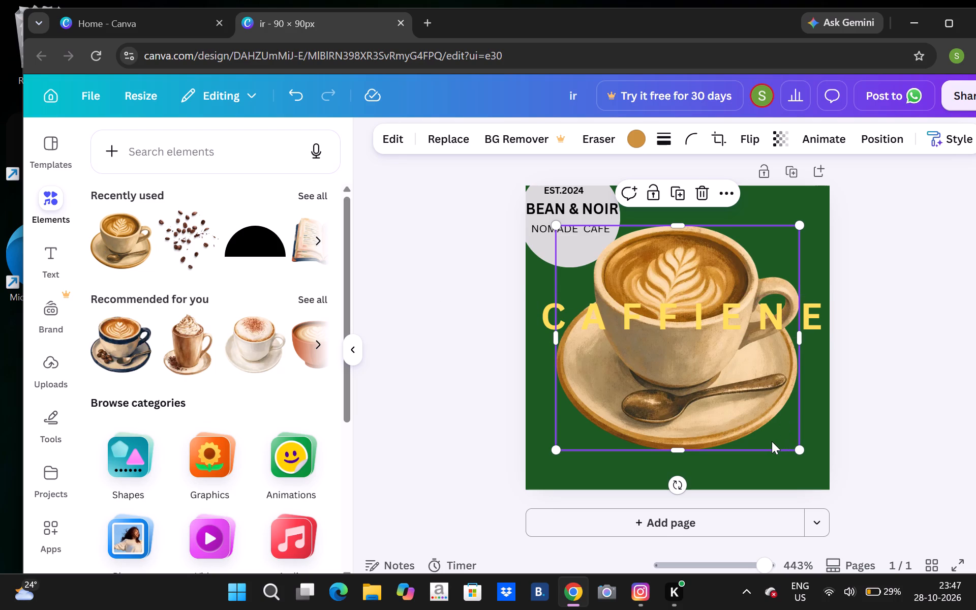
{"action": "left_click_drag", "start_coordinate": [554, 225], "coordinate": [598, 290]}
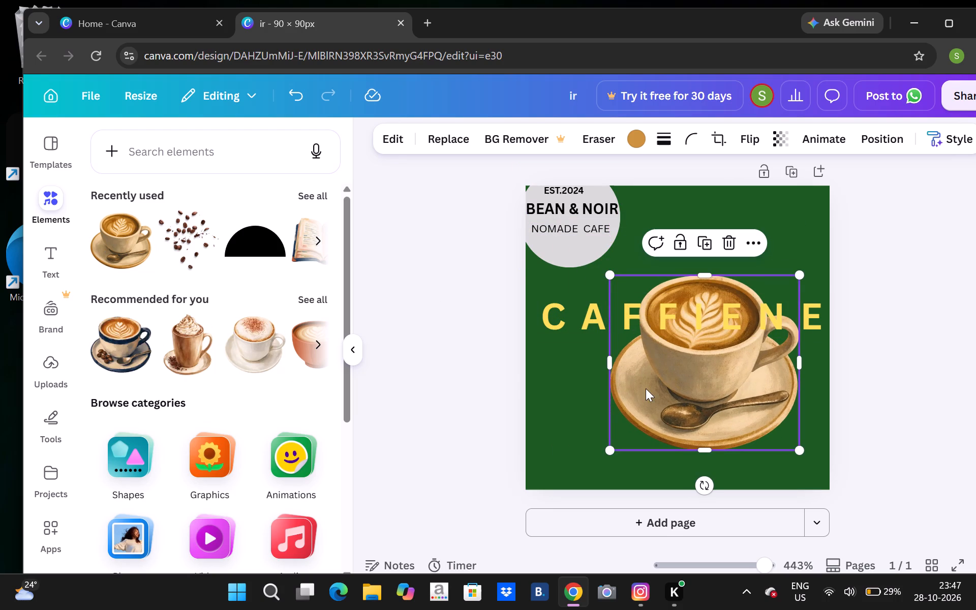
{"action": "left_click_drag", "start_coordinate": [697, 392], "coordinate": [671, 388]}
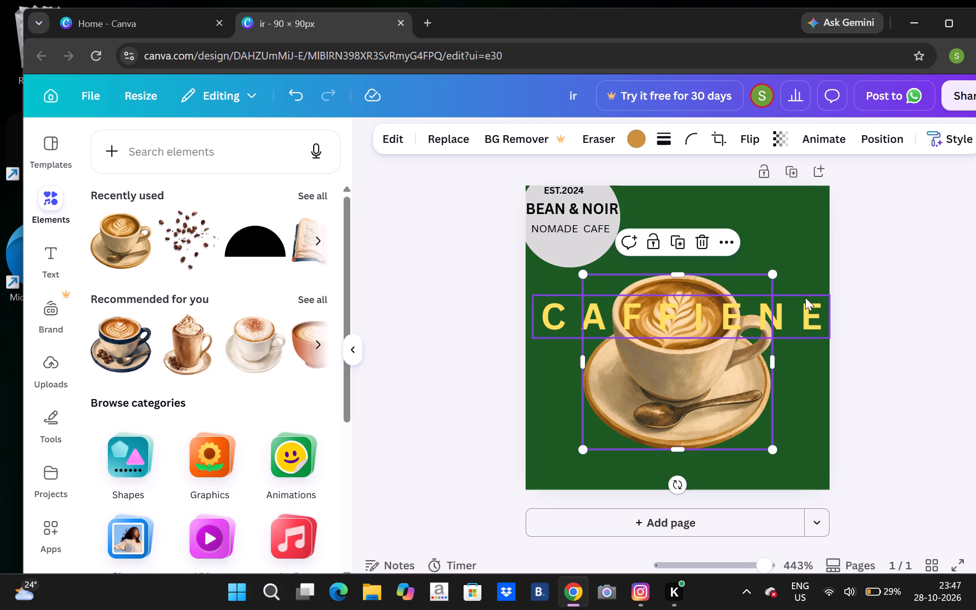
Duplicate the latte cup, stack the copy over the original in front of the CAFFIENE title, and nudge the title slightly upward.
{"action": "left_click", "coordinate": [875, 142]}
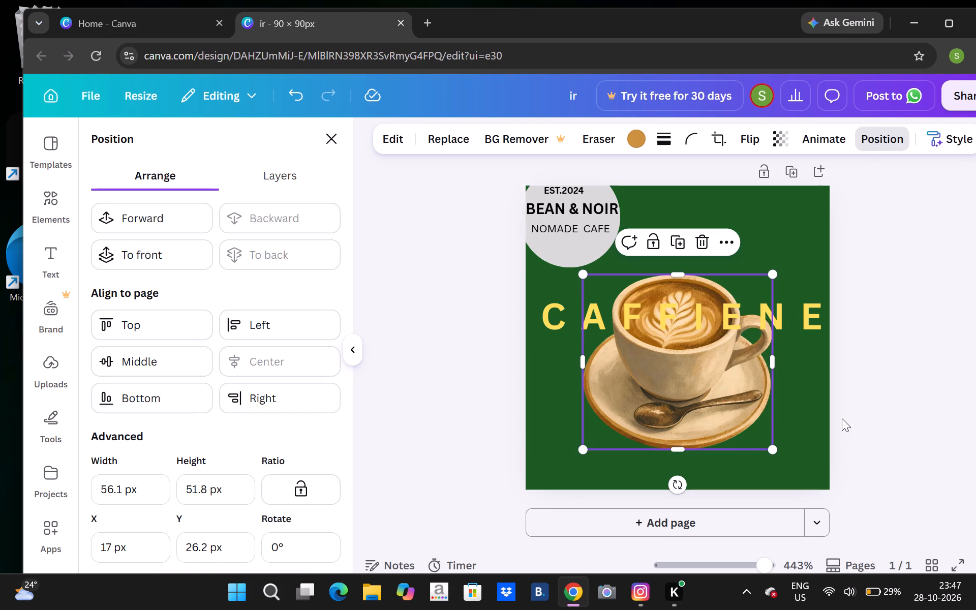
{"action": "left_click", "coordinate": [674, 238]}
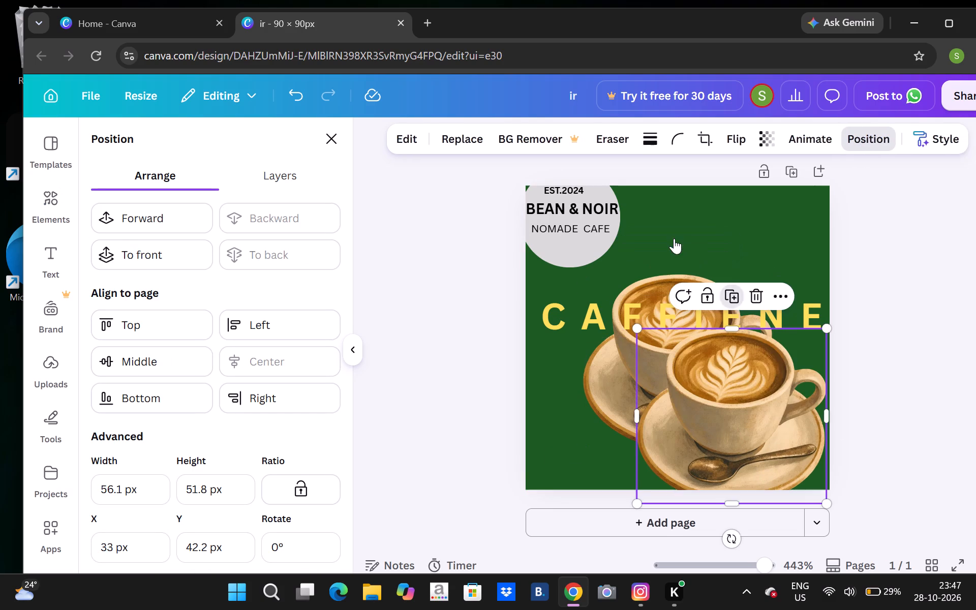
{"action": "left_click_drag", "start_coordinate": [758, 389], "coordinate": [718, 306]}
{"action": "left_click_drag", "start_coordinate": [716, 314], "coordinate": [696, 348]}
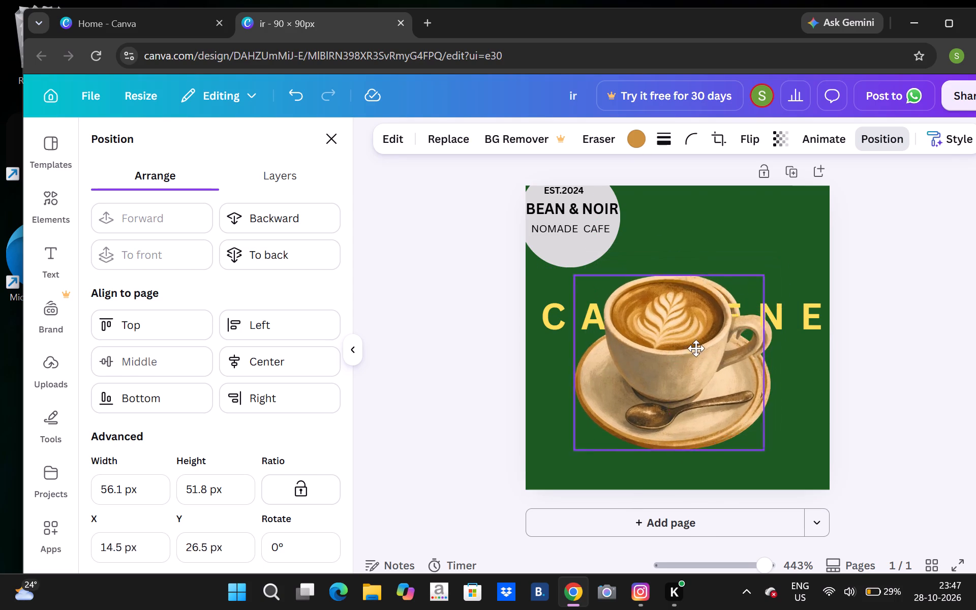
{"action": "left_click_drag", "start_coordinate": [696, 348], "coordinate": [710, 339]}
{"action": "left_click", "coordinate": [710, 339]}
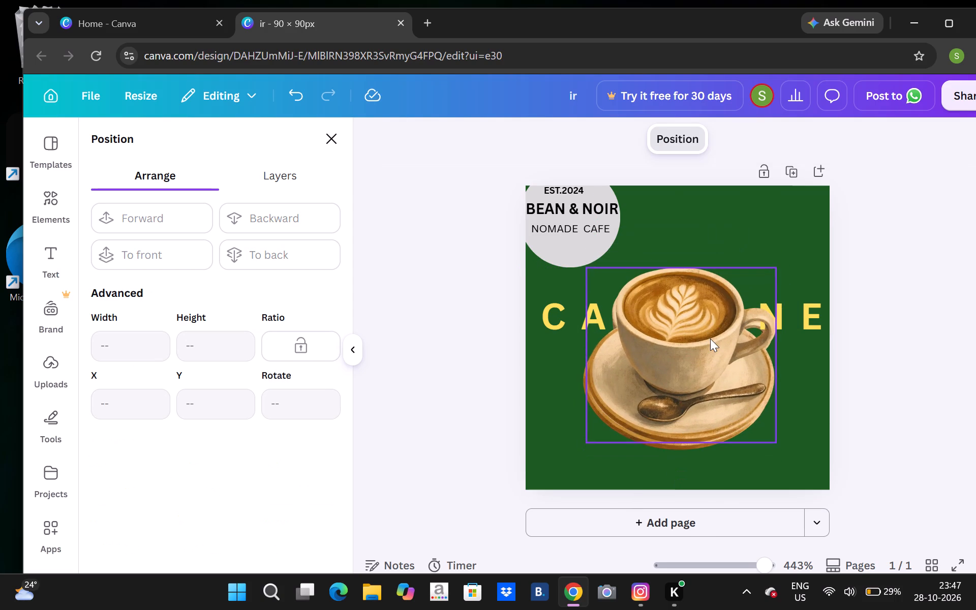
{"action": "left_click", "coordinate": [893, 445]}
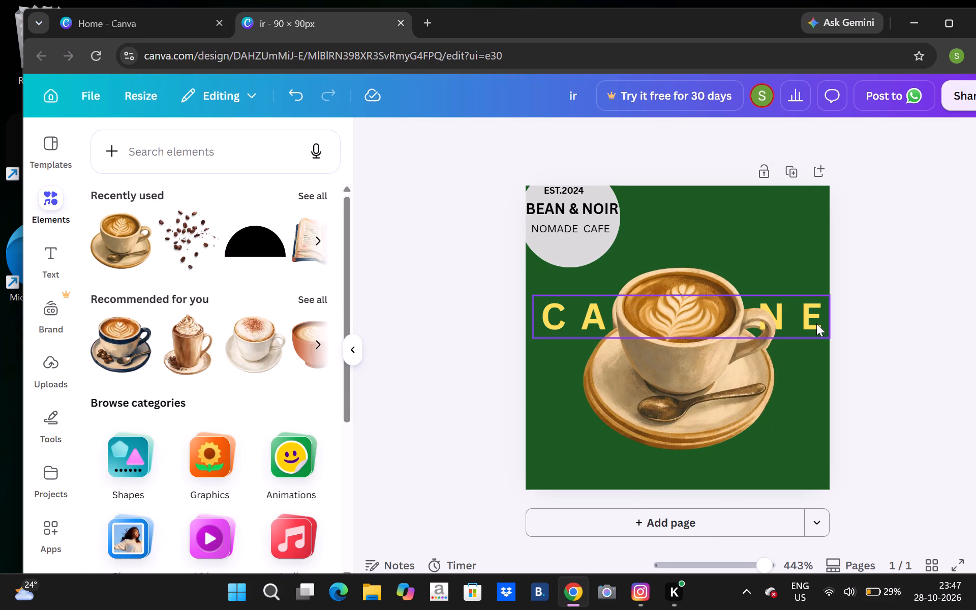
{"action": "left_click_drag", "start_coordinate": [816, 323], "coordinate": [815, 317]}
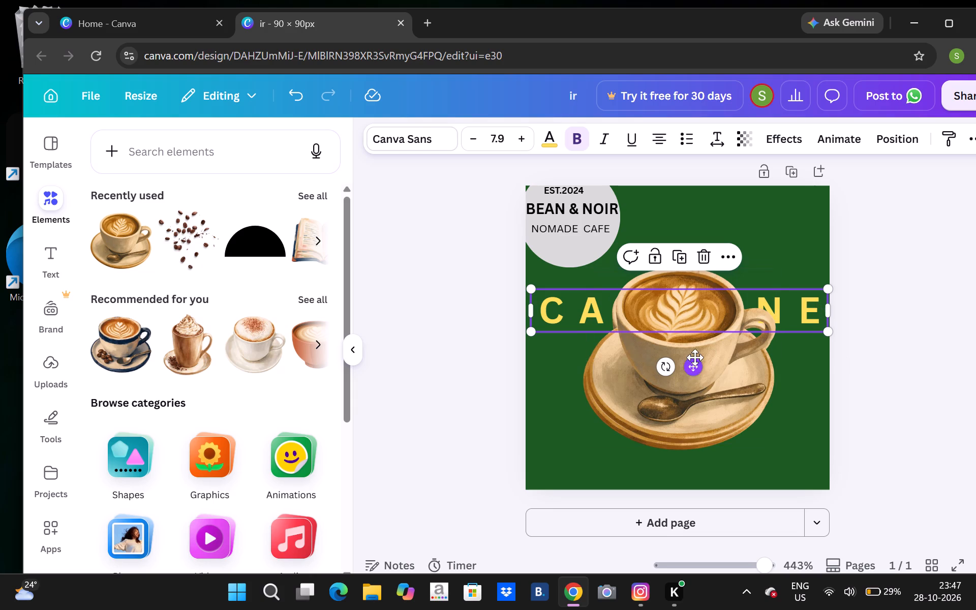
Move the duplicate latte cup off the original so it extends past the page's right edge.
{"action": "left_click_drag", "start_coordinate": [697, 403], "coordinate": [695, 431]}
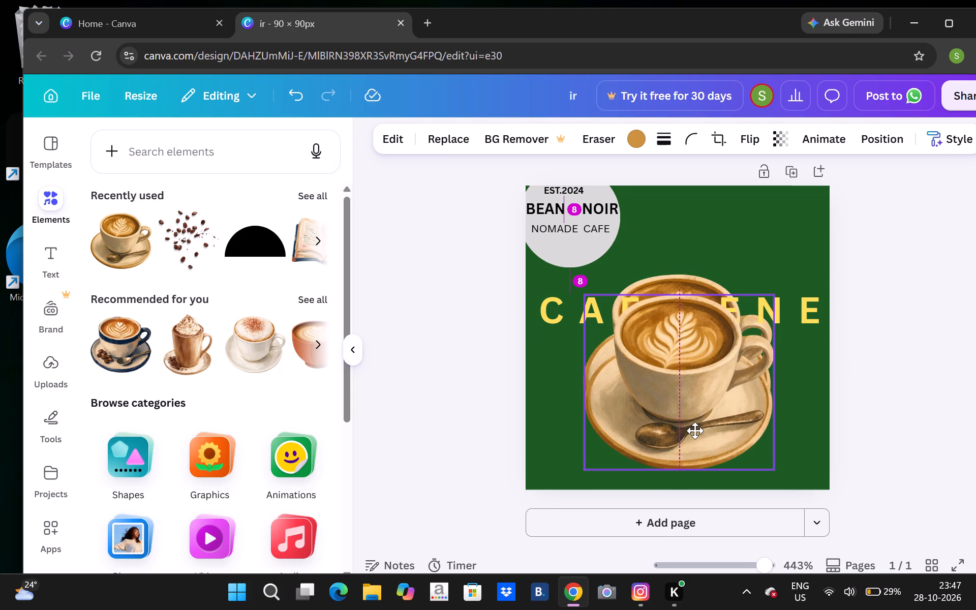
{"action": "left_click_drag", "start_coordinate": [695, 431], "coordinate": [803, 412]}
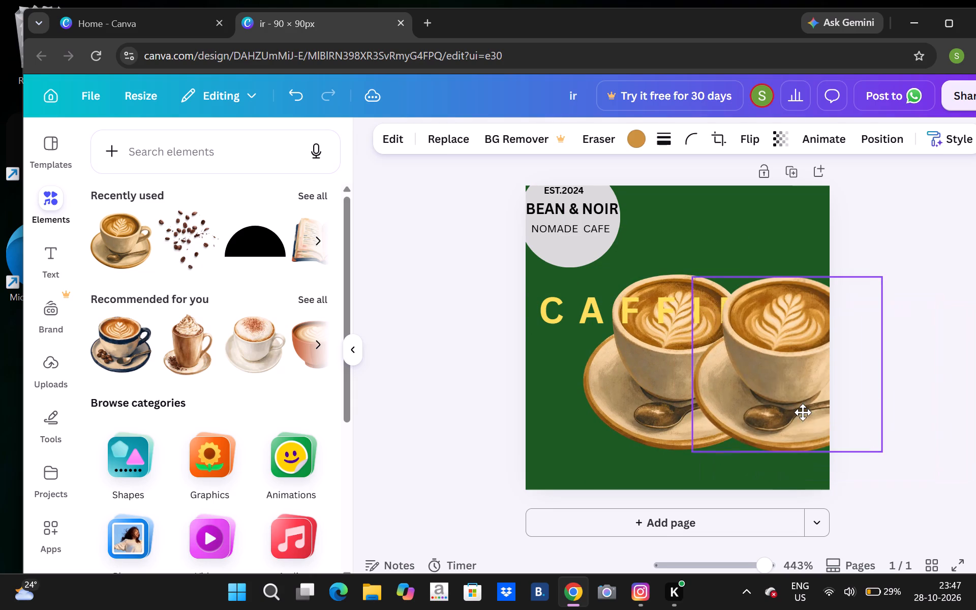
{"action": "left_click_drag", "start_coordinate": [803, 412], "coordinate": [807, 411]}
Narrow the CAFFIENE title's text box so it wraps into CAFFIE and NE, and position it over the original latte cup.
{"action": "left_click", "coordinate": [668, 312]}
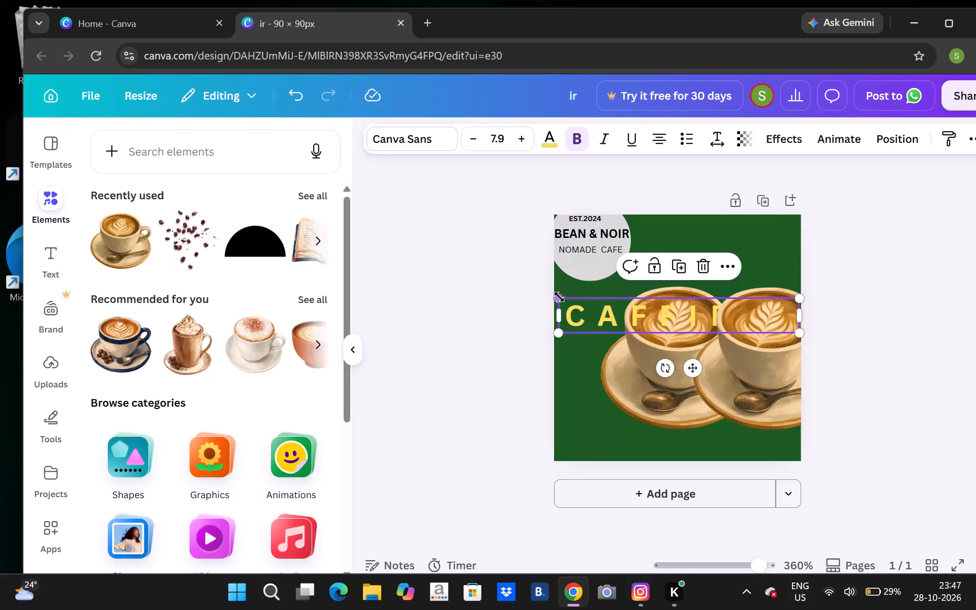
{"action": "left_click_drag", "start_coordinate": [562, 312], "coordinate": [592, 312]}
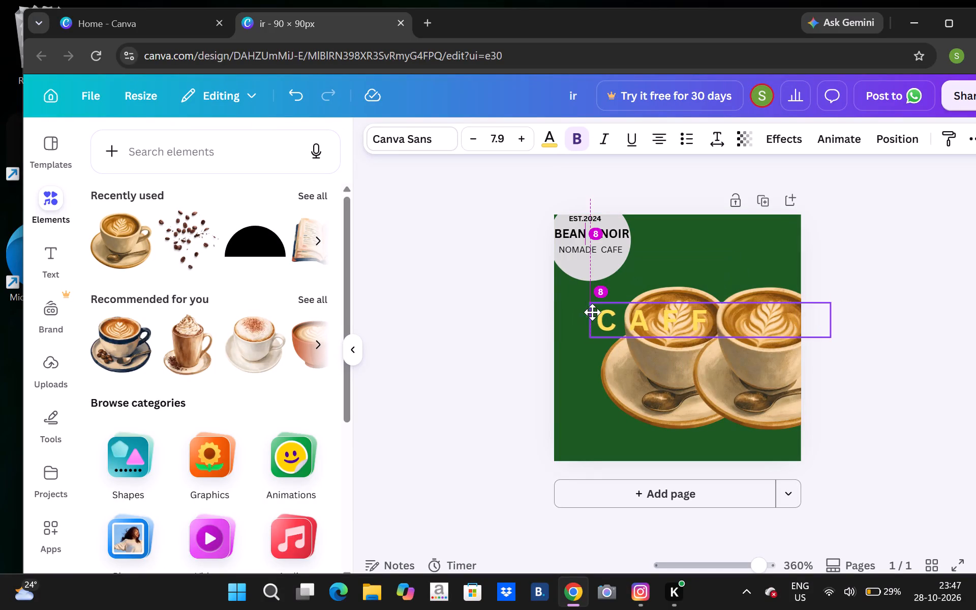
{"action": "left_click_drag", "start_coordinate": [592, 312], "coordinate": [564, 316]}
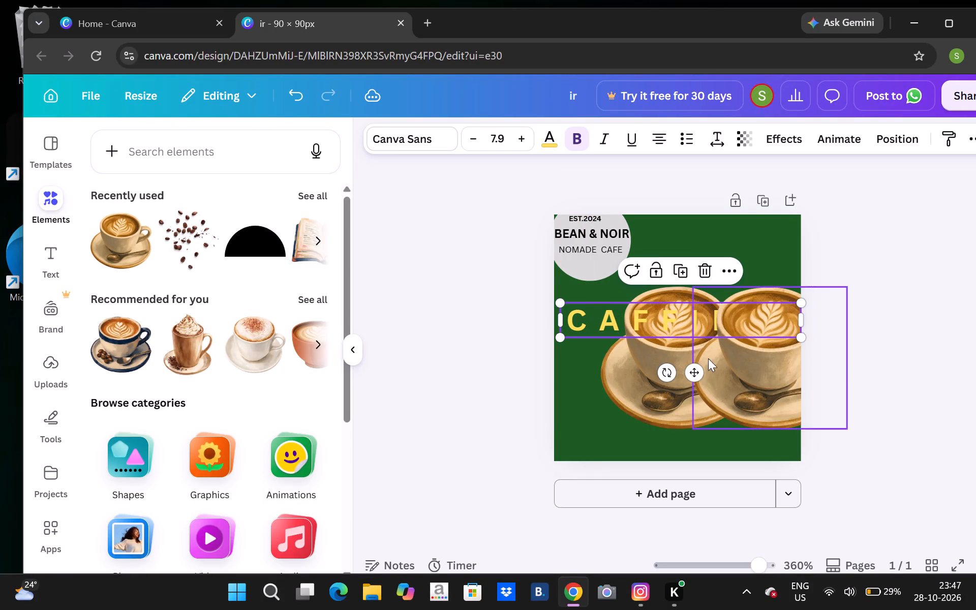
{"action": "left_click_drag", "start_coordinate": [804, 313], "coordinate": [761, 310]}
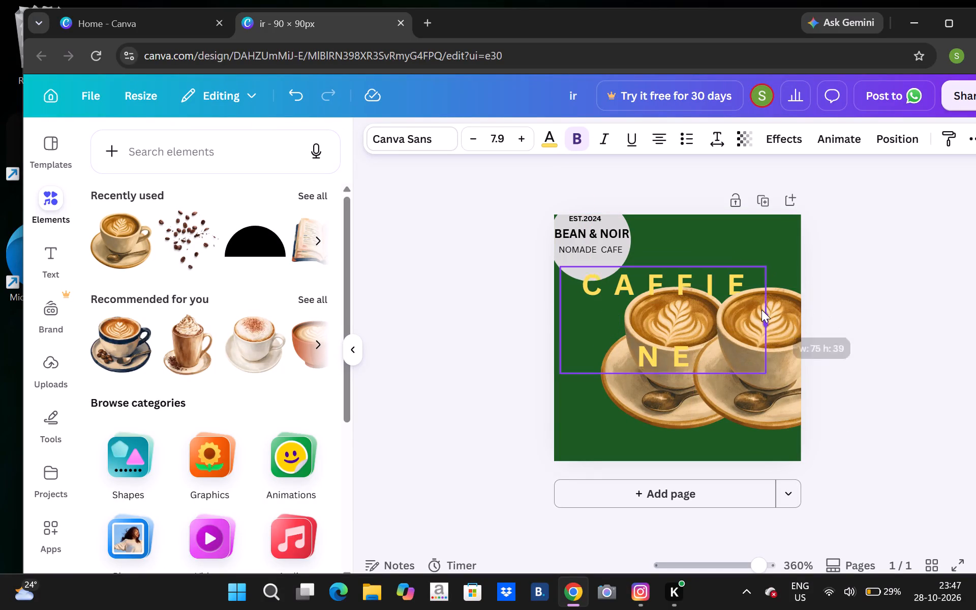
{"action": "left_click_drag", "start_coordinate": [761, 310], "coordinate": [769, 319]}
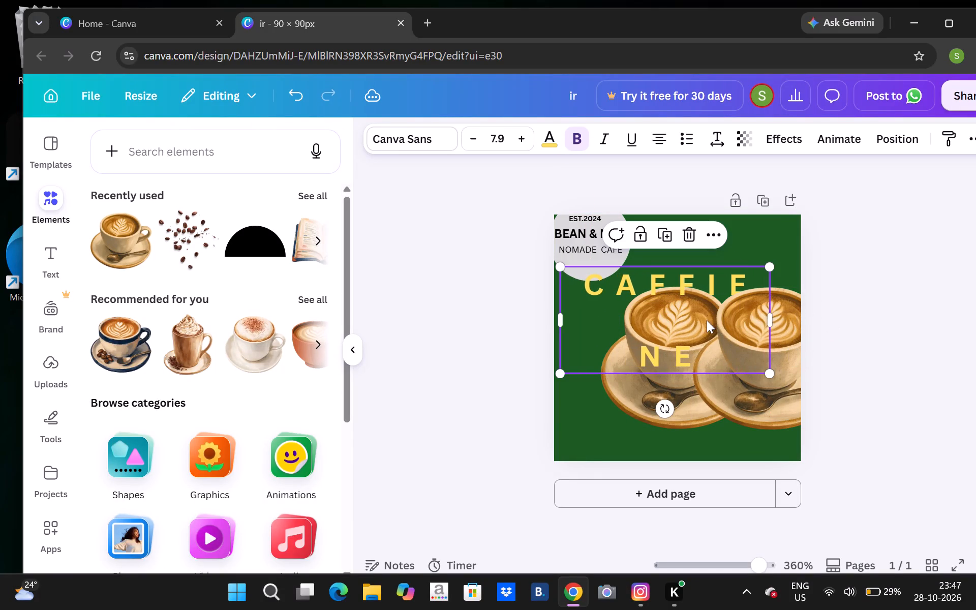
{"action": "left_click_drag", "start_coordinate": [774, 328], "coordinate": [697, 315]}
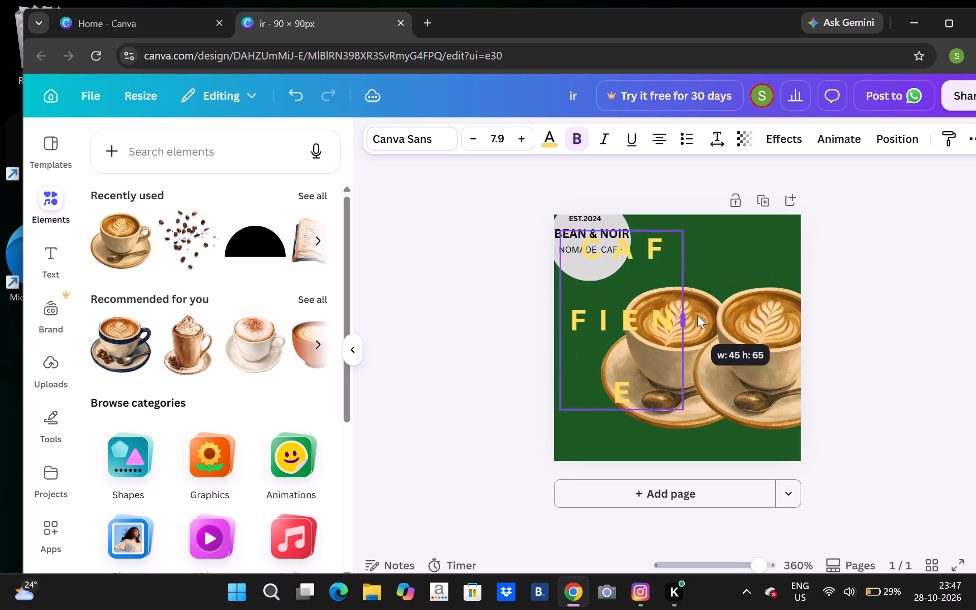
{"action": "left_click_drag", "start_coordinate": [697, 315], "coordinate": [757, 317]}
{"action": "left_click_drag", "start_coordinate": [661, 313], "coordinate": [681, 325]}
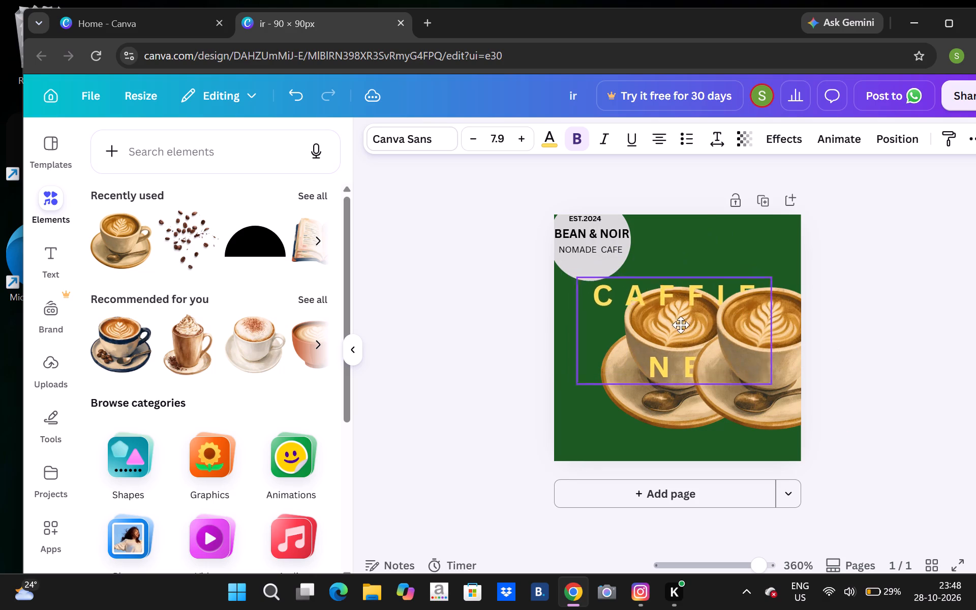
{"action": "left_click_drag", "start_coordinate": [681, 325], "coordinate": [676, 310]}
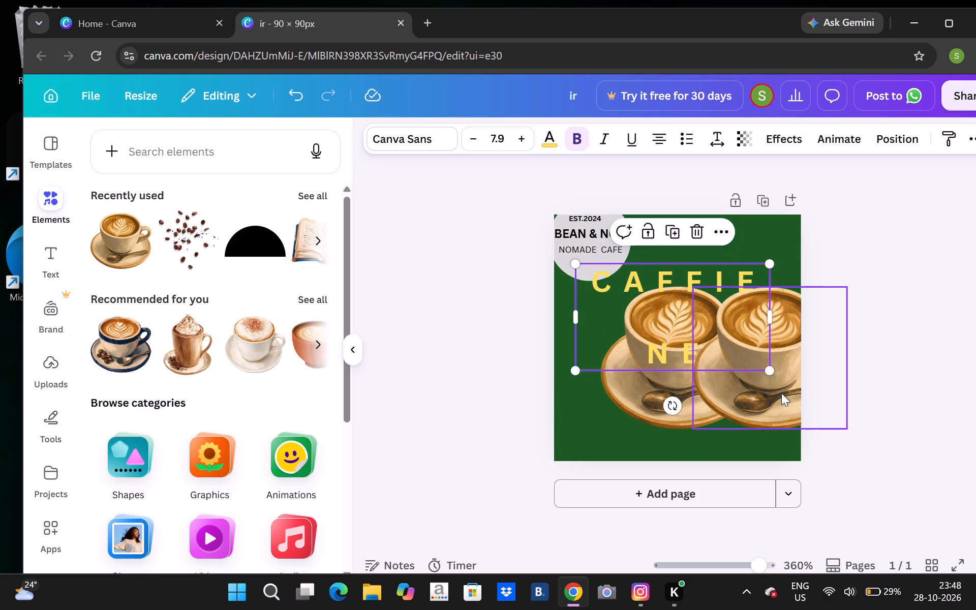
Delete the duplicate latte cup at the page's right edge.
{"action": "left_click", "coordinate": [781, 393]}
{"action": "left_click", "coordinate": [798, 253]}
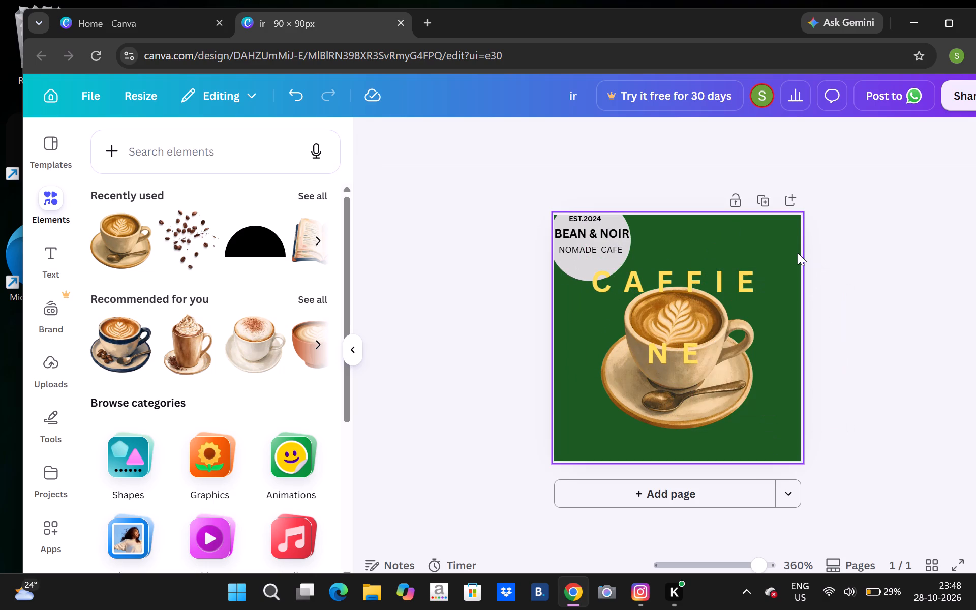
Enlarge the two-line CAFFIENE title to a font size of about 9.8 and shift it slightly left and down.
{"action": "left_click", "coordinate": [697, 310]}
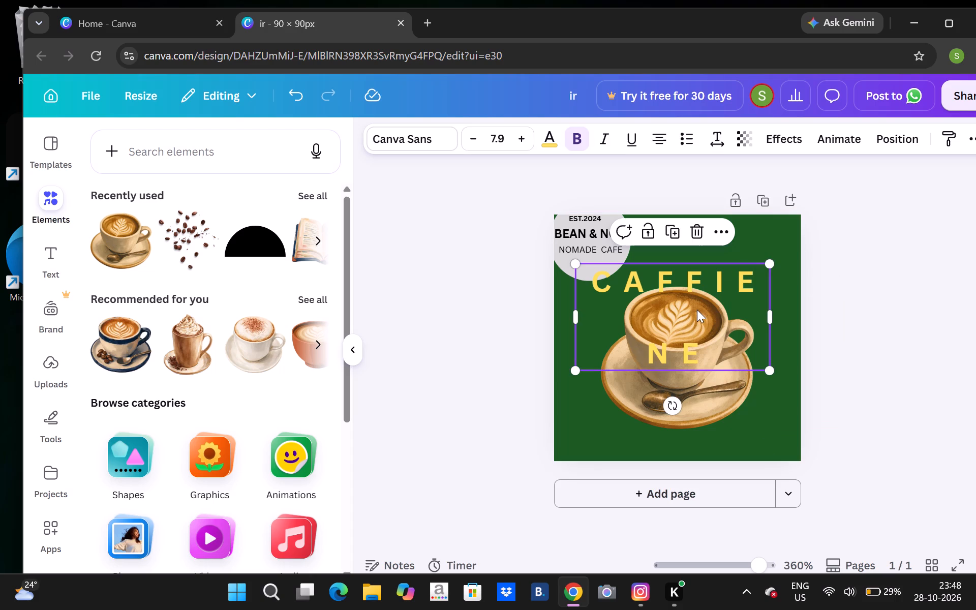
{"action": "left_click_drag", "start_coordinate": [771, 369], "coordinate": [801, 403]}
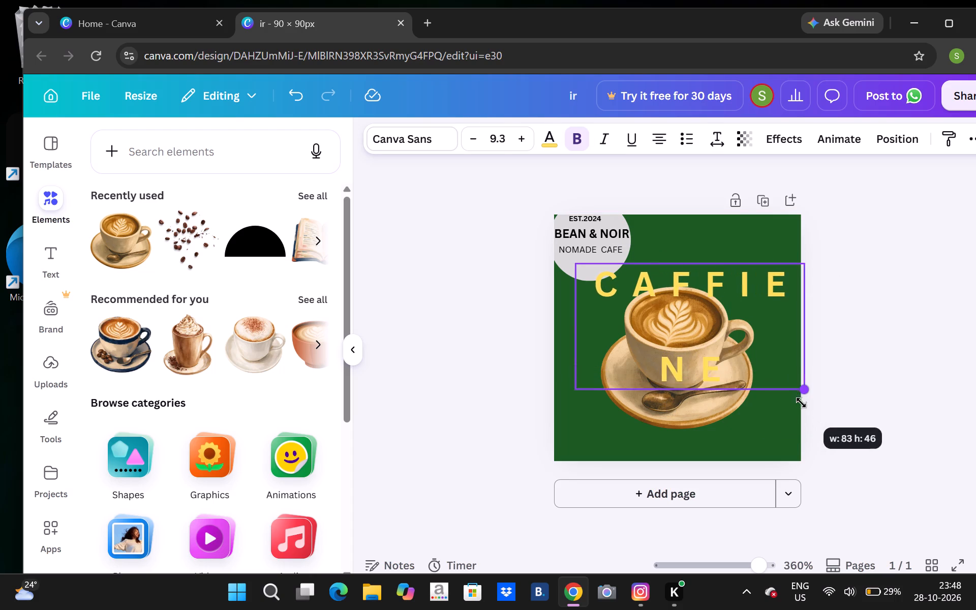
{"action": "left_click_drag", "start_coordinate": [801, 403], "coordinate": [806, 417]}
{"action": "left_click_drag", "start_coordinate": [725, 322], "coordinate": [725, 324]}
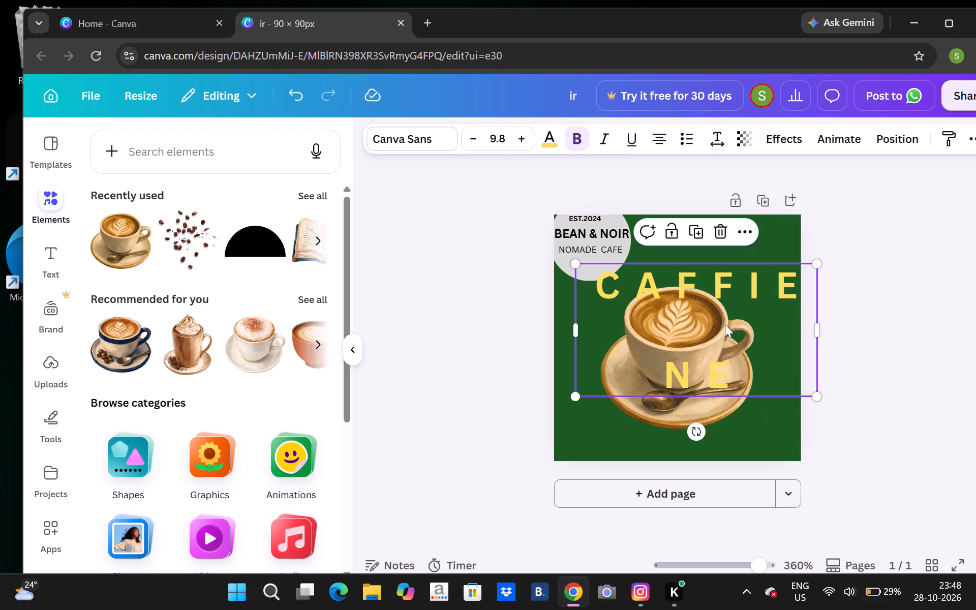
{"action": "left_click_drag", "start_coordinate": [725, 324], "coordinate": [720, 325]}
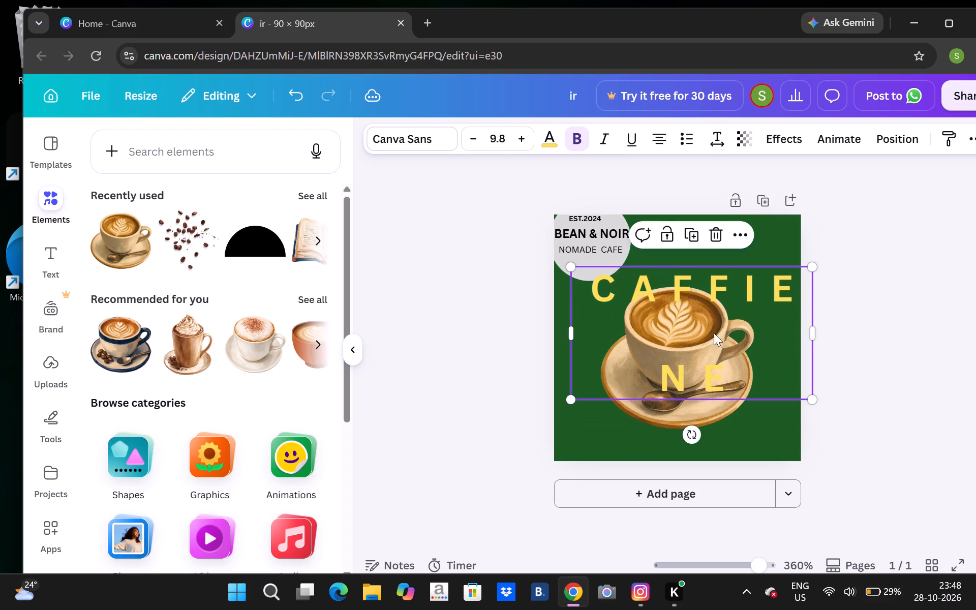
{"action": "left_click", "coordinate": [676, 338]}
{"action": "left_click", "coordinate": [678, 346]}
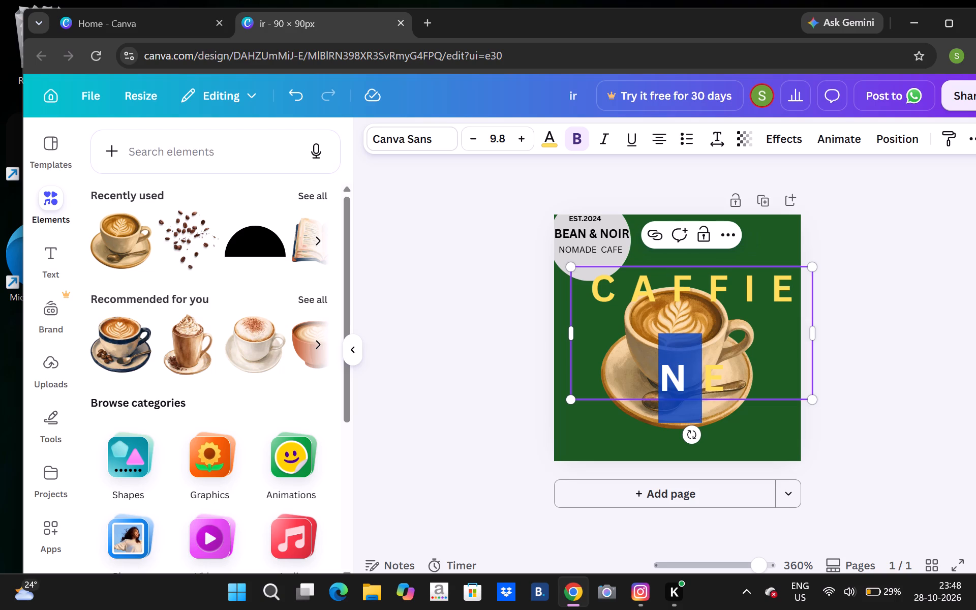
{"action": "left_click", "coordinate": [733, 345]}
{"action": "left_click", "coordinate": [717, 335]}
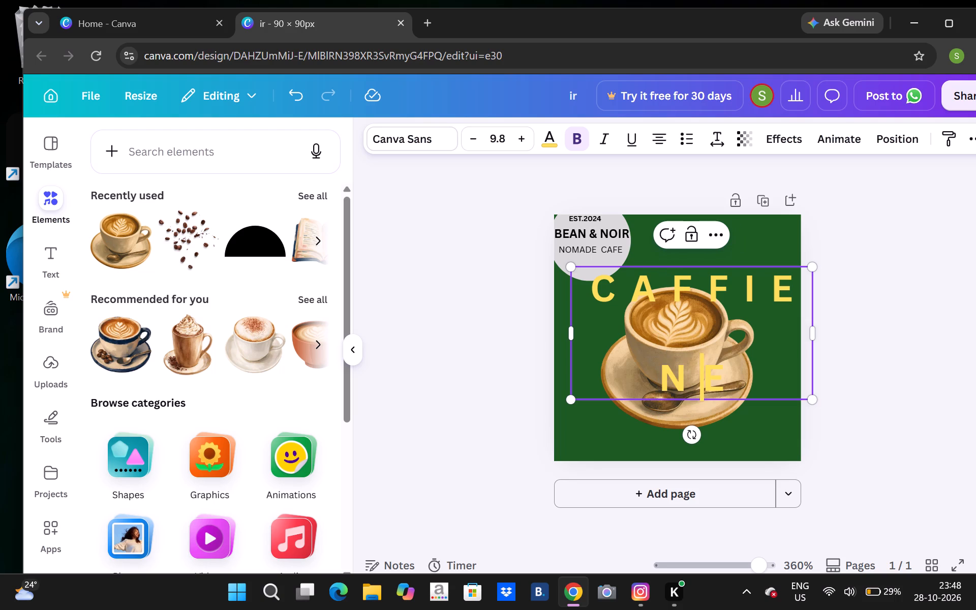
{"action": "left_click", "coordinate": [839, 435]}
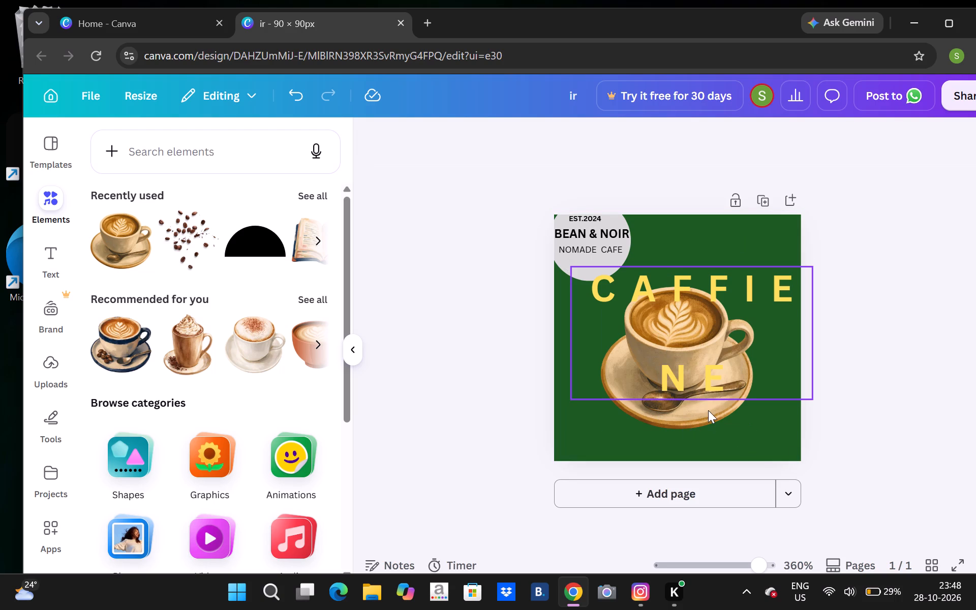
Shrink the latte cup proportionally and move it between the CAFFIE and NE lines of the title.
{"action": "left_click", "coordinate": [705, 426]}
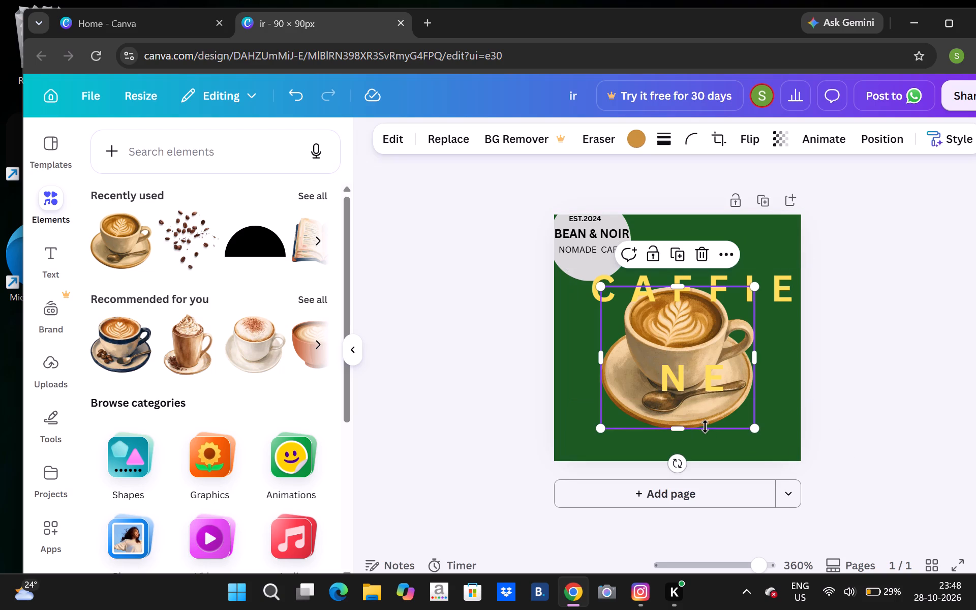
{"action": "left_click", "coordinate": [745, 428]}
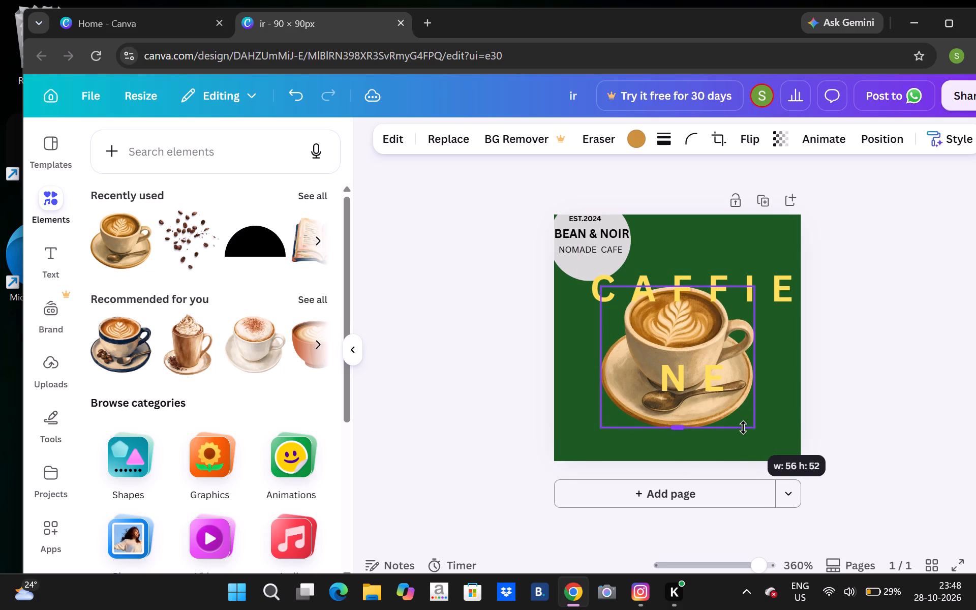
{"action": "left_click_drag", "start_coordinate": [758, 429], "coordinate": [705, 395]}
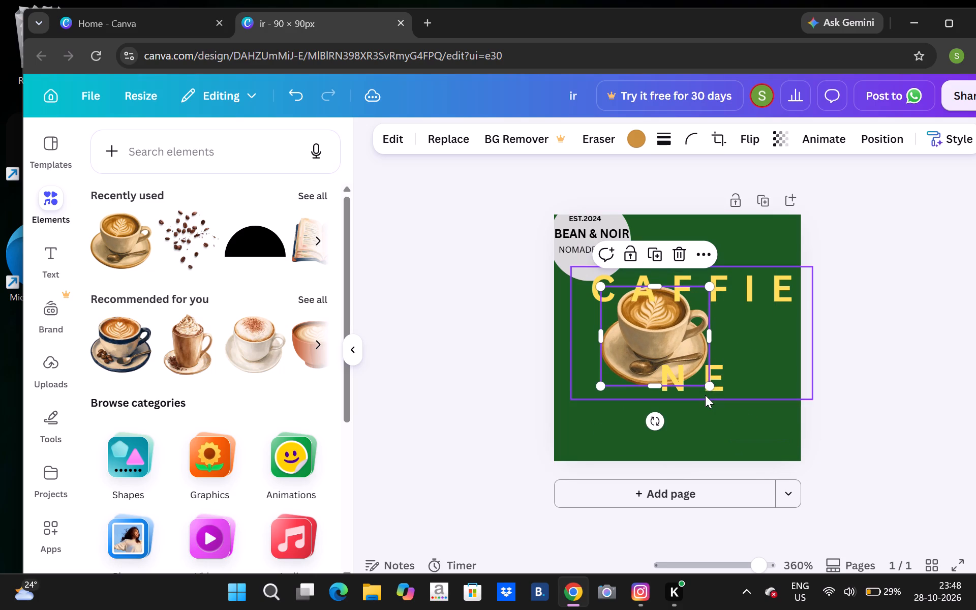
{"action": "left_click_drag", "start_coordinate": [673, 339], "coordinate": [690, 351]}
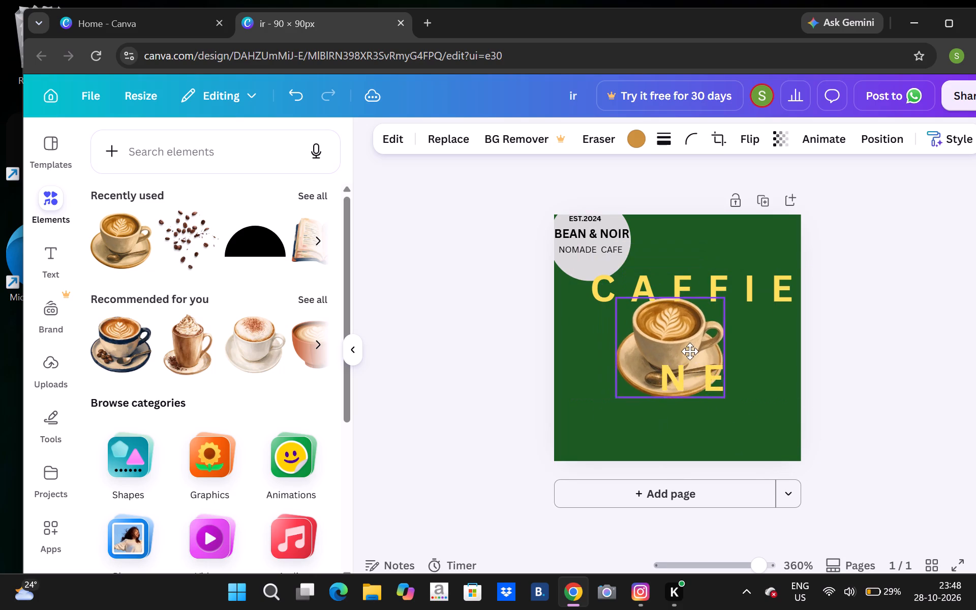
{"action": "left_click_drag", "start_coordinate": [690, 351], "coordinate": [693, 353]}
{"action": "left_click_drag", "start_coordinate": [693, 353], "coordinate": [706, 350]}
Enlarge the two-line CAFFIENE title to a font size of 10.5, extending its text box to the page's left edge.
{"action": "left_click", "coordinate": [706, 350]}
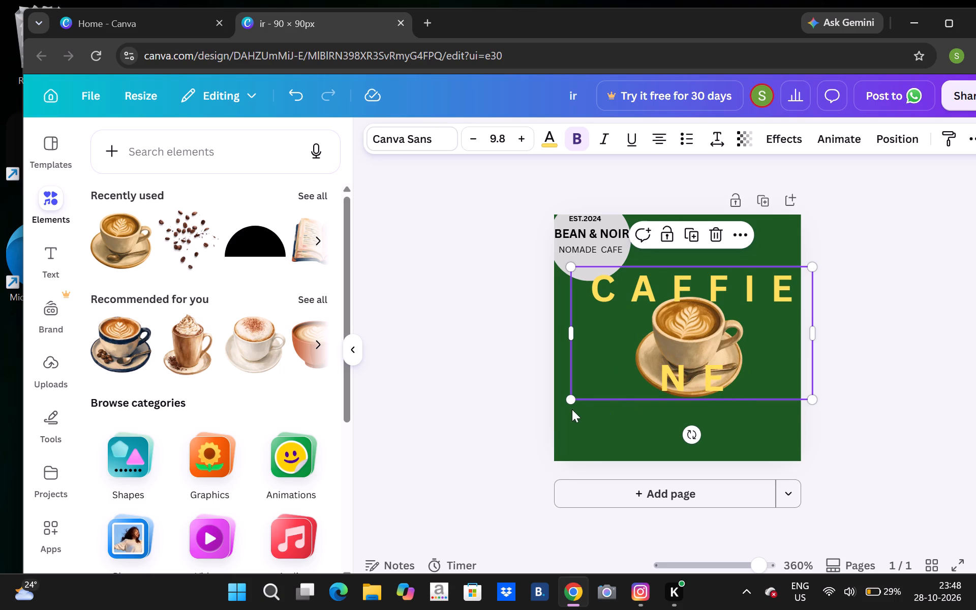
{"action": "left_click_drag", "start_coordinate": [581, 410], "coordinate": [556, 465]}
{"action": "left_click", "coordinate": [567, 393]}
{"action": "left_click_drag", "start_coordinate": [567, 394], "coordinate": [554, 411]}
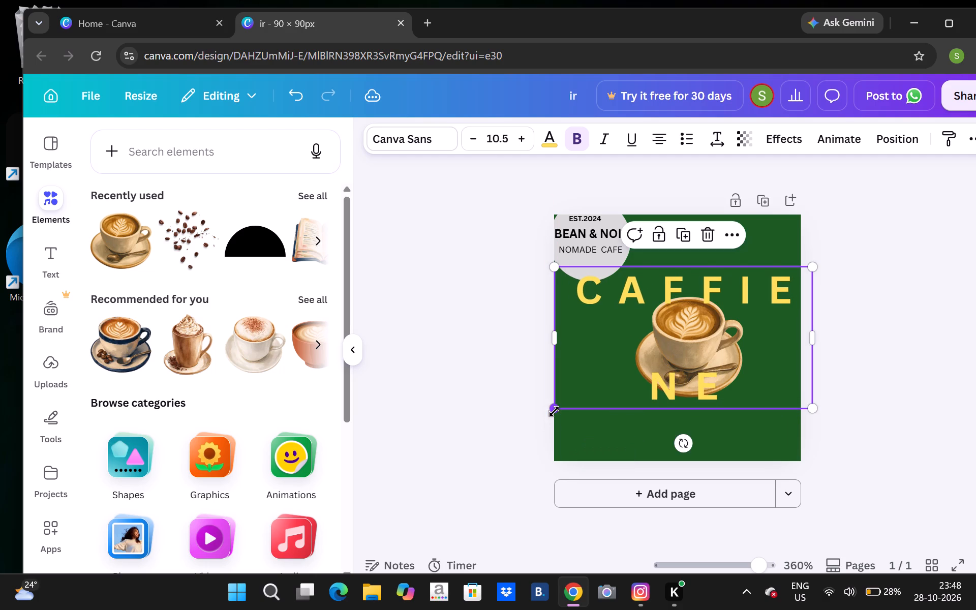
{"action": "left_click", "coordinate": [696, 337]}
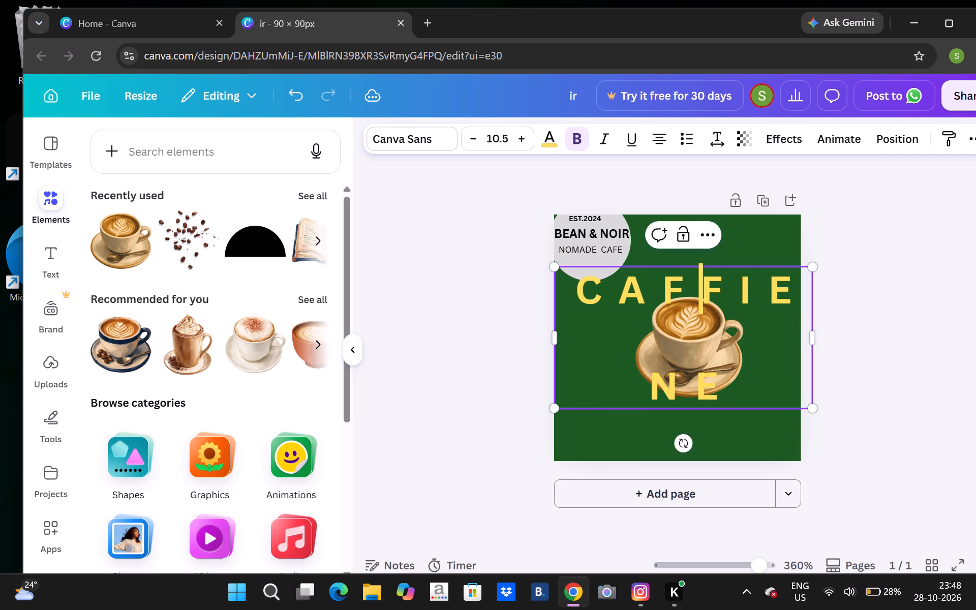
{"action": "left_click", "coordinate": [740, 457]}
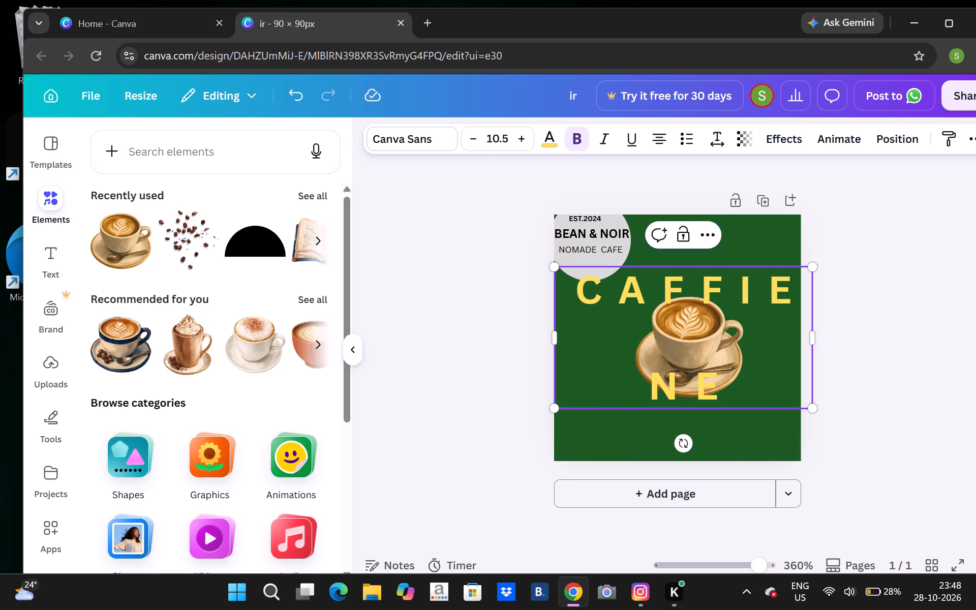
{"action": "left_click", "coordinate": [797, 431]}
{"action": "left_click_drag", "start_coordinate": [853, 443], "coordinate": [863, 420]}
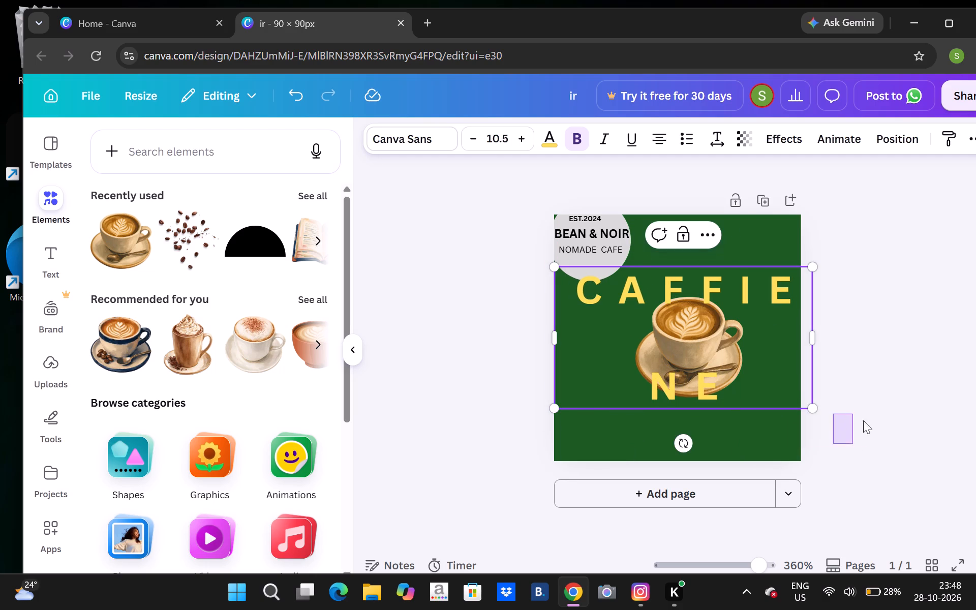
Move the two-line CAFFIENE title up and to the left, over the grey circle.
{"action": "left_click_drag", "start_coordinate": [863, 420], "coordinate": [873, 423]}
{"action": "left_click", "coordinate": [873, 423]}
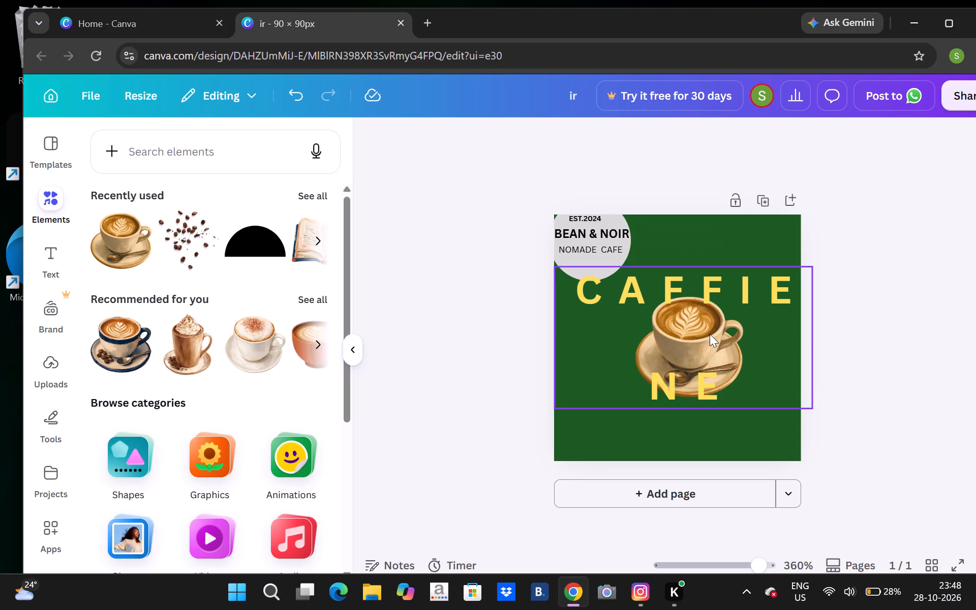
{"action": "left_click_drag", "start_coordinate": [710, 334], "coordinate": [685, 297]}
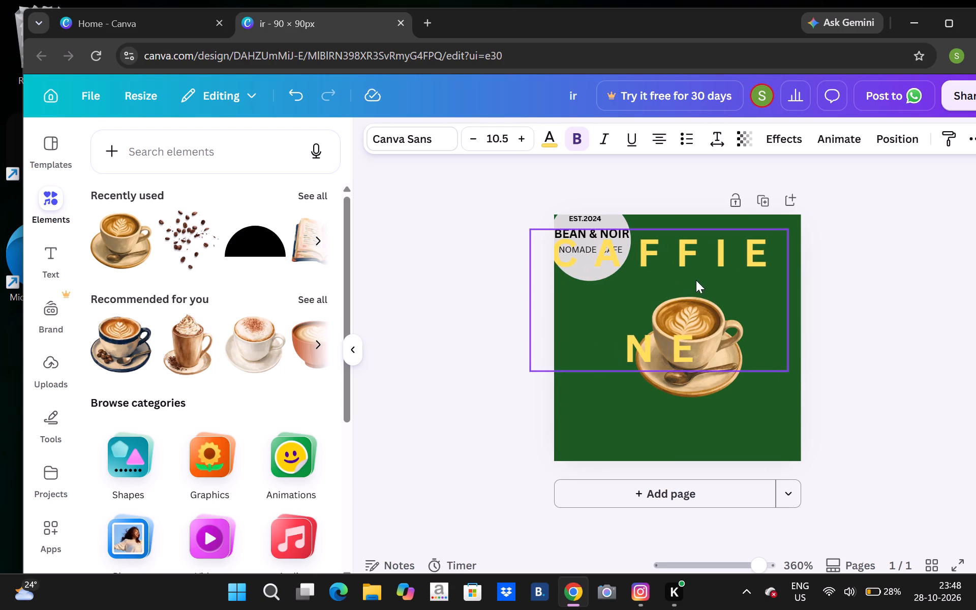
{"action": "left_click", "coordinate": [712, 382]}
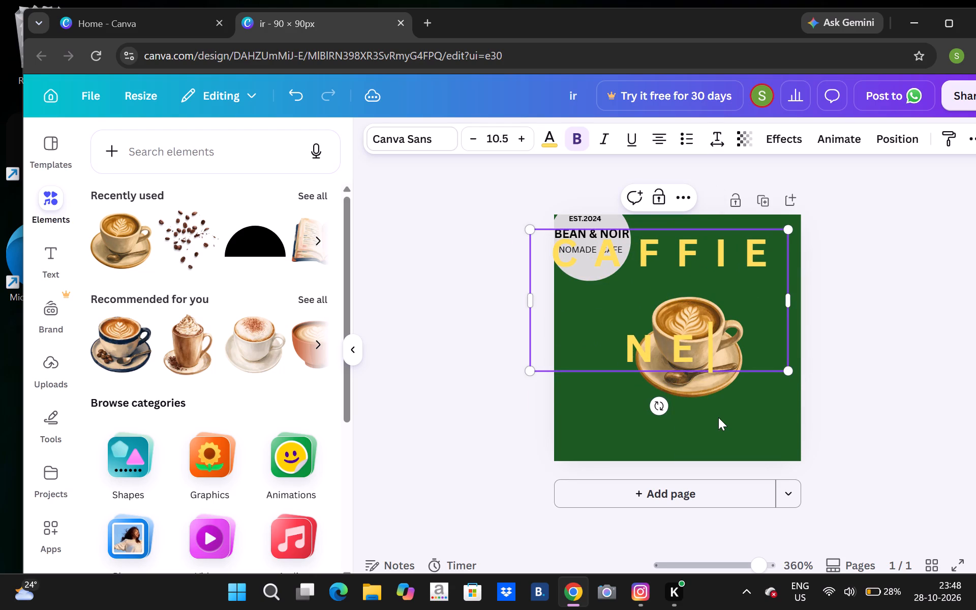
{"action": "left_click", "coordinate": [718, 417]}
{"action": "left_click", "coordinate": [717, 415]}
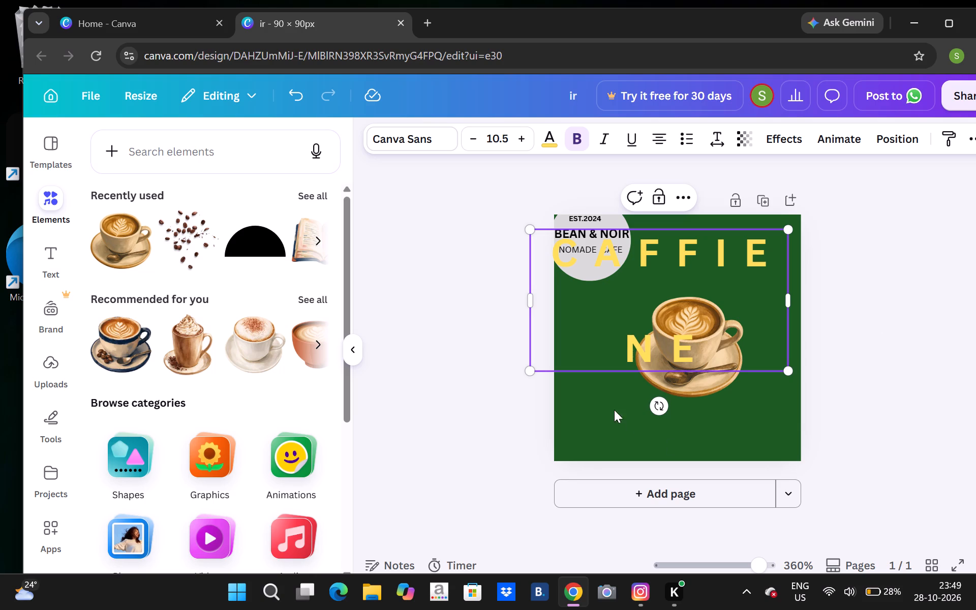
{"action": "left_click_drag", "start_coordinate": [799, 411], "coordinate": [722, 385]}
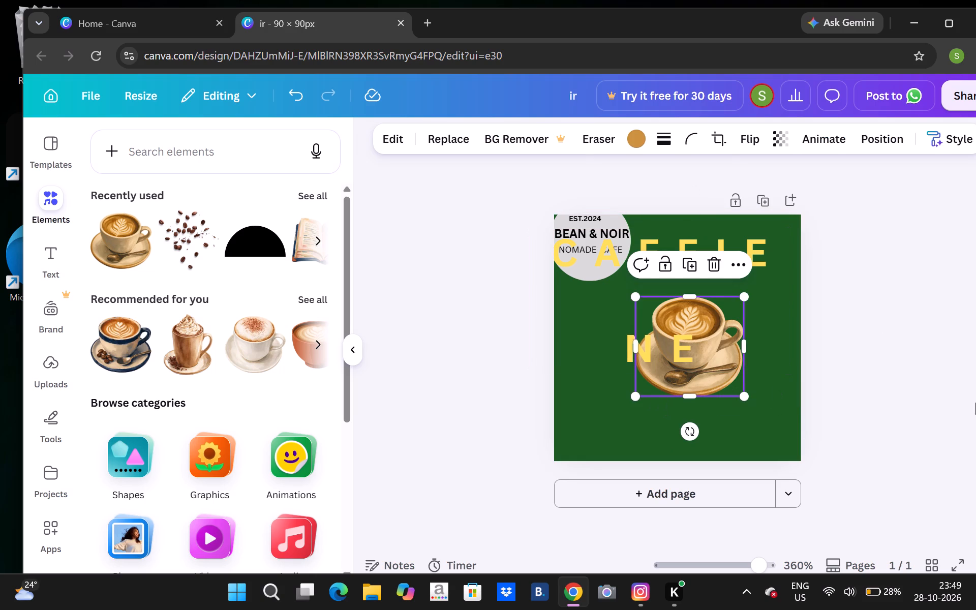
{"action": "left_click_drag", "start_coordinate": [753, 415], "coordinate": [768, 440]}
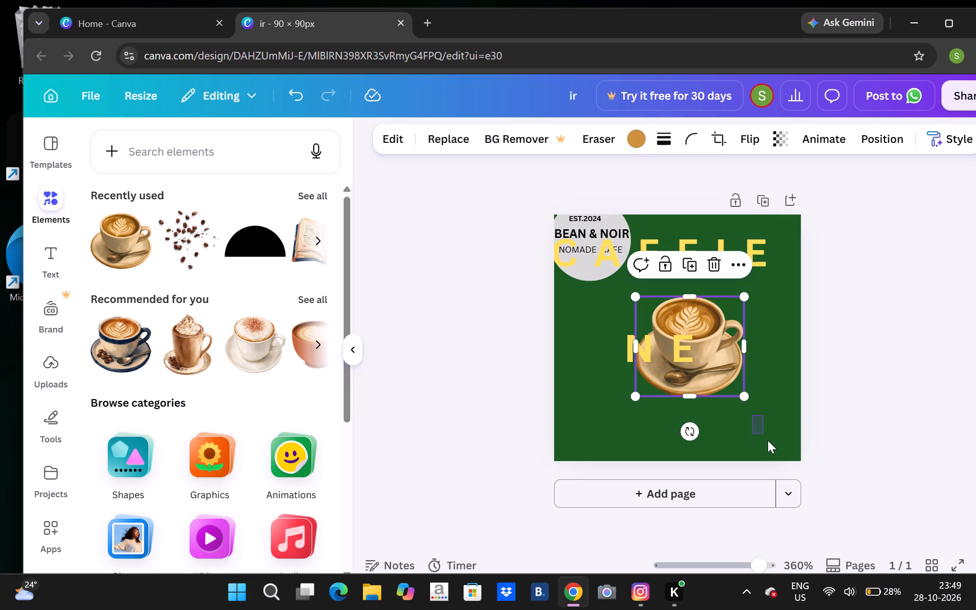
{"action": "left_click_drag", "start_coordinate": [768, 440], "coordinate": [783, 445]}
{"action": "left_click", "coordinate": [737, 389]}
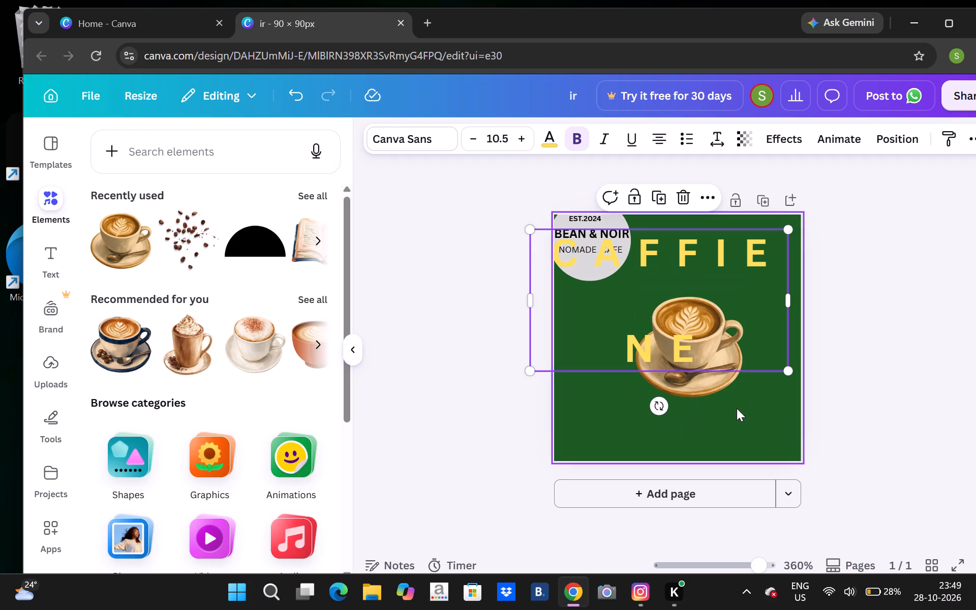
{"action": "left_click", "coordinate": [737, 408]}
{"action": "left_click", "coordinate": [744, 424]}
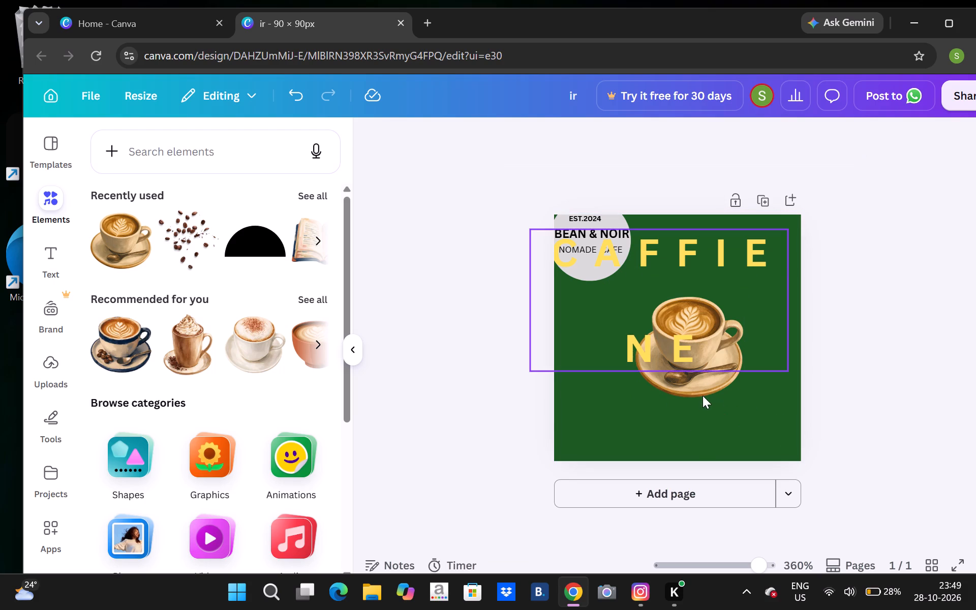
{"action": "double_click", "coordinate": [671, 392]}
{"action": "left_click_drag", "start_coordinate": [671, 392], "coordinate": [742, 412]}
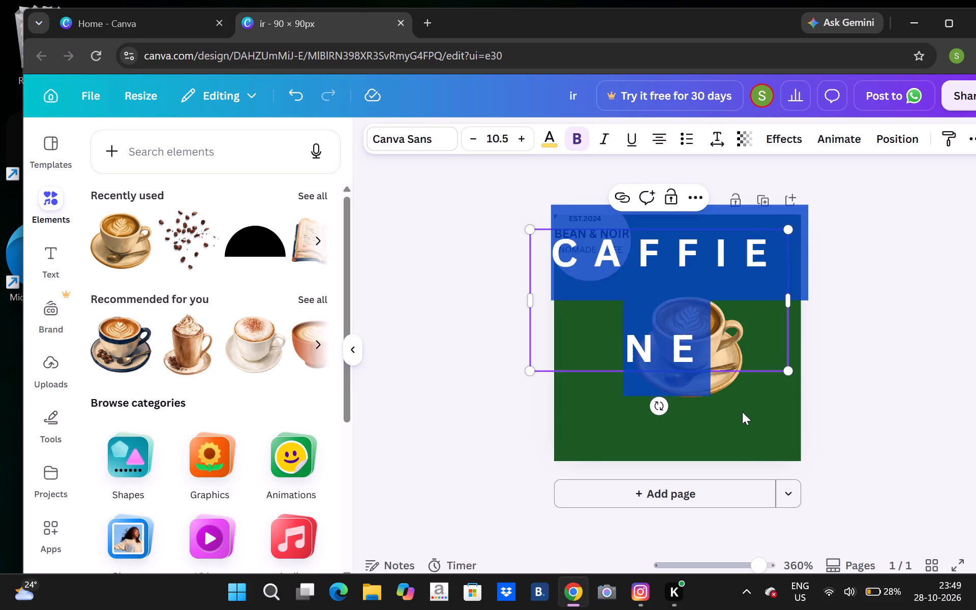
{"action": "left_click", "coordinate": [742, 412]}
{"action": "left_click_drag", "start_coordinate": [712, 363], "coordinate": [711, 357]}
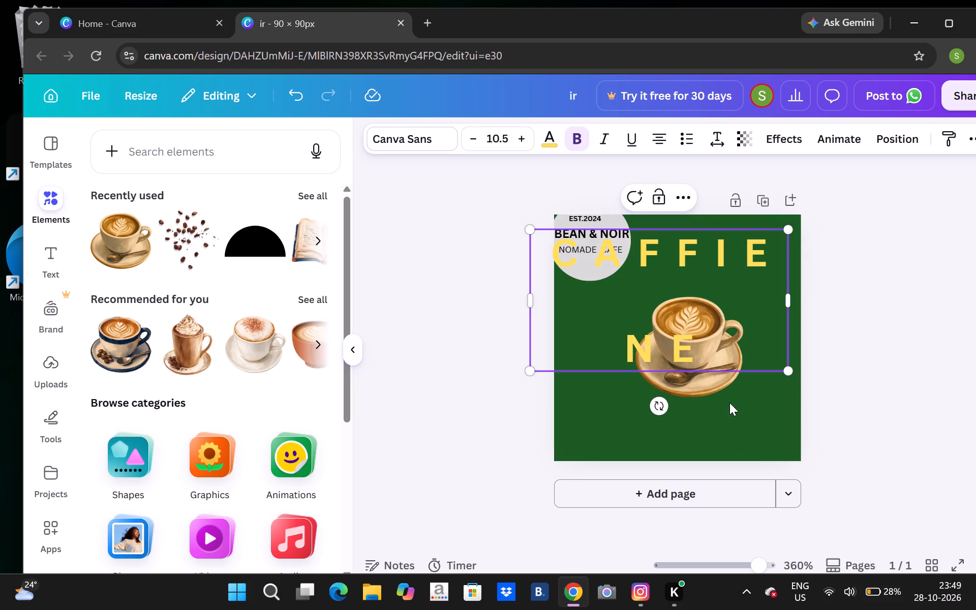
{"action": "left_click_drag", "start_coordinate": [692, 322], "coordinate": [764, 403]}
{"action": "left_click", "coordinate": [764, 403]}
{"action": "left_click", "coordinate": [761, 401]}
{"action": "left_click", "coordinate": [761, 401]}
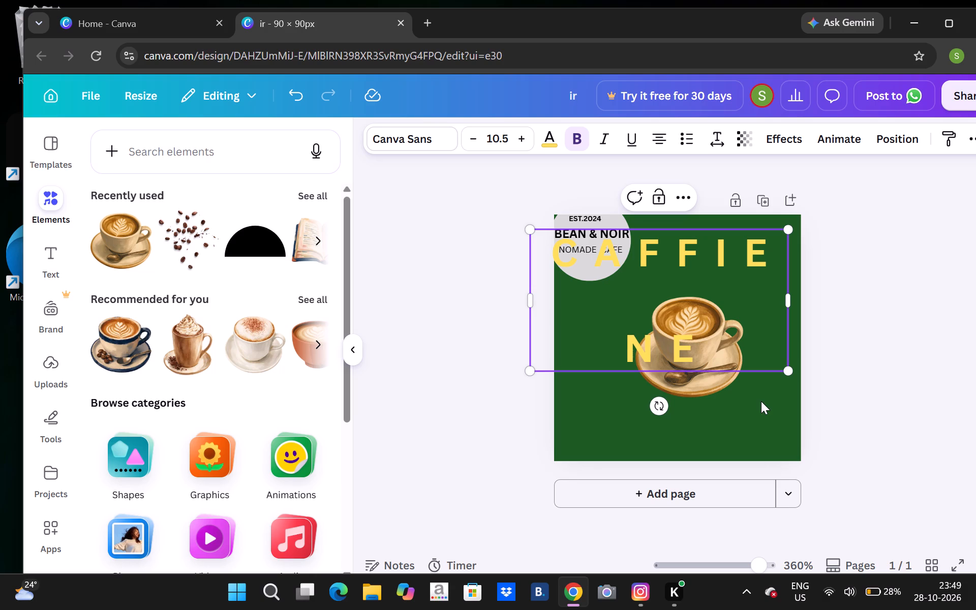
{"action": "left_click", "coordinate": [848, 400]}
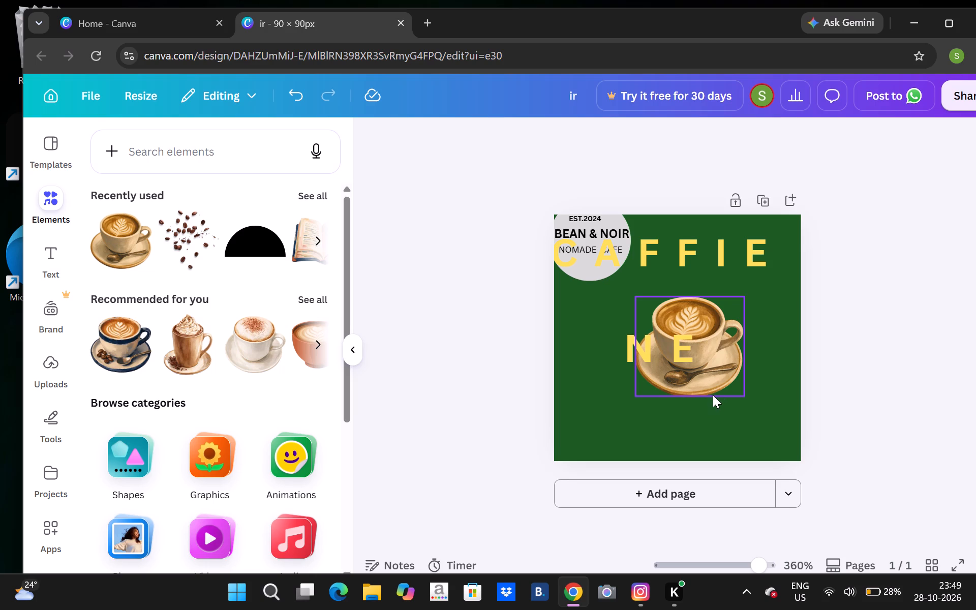
Enlarge the latte cup proportionally and shift it slightly left to keep it near the middle of the page.
{"action": "left_click", "coordinate": [713, 396]}
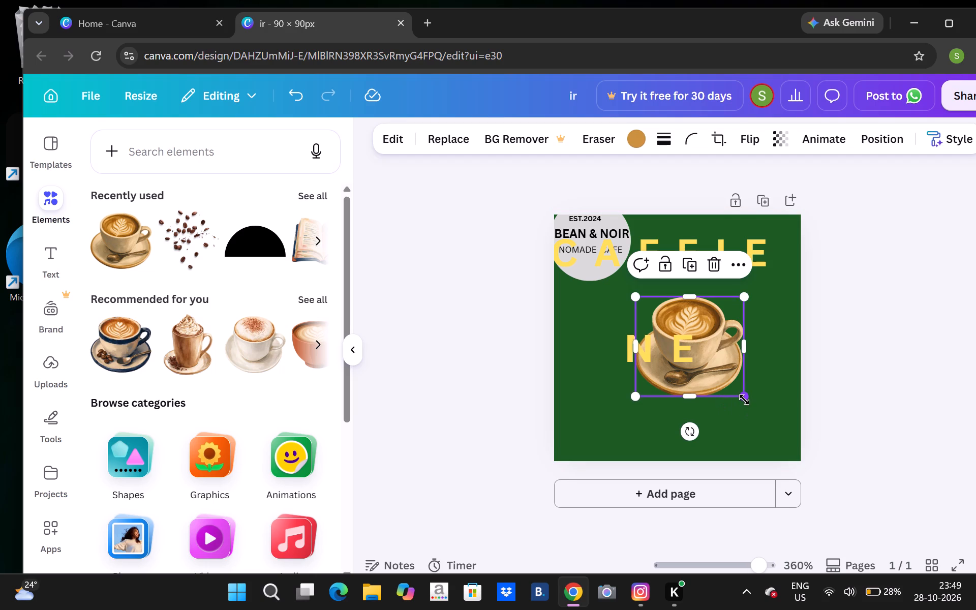
{"action": "left_click_drag", "start_coordinate": [744, 400], "coordinate": [761, 426]}
{"action": "left_click_drag", "start_coordinate": [727, 390], "coordinate": [725, 393]}
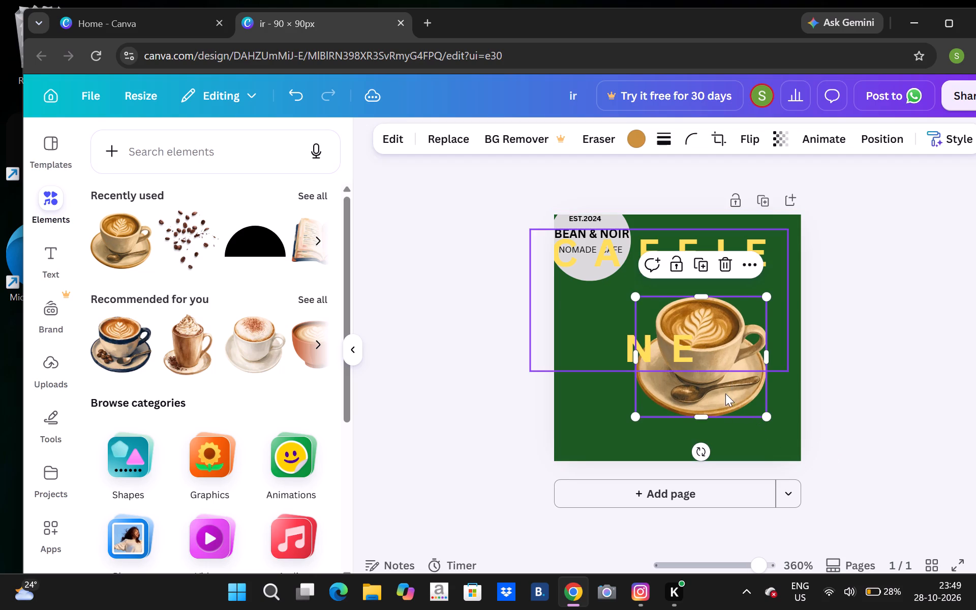
{"action": "left_click_drag", "start_coordinate": [725, 393], "coordinate": [713, 381]}
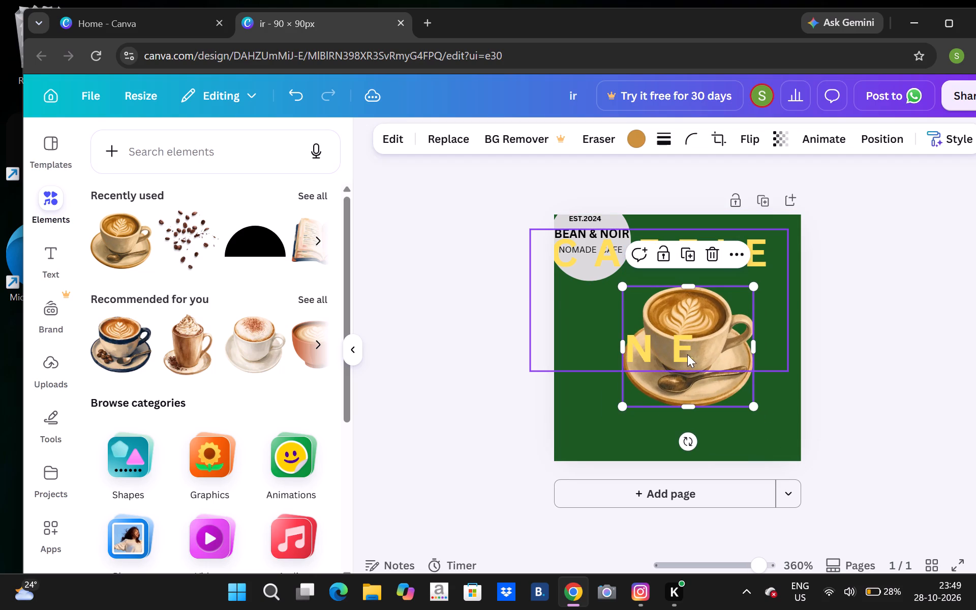
{"action": "left_click_drag", "start_coordinate": [702, 390], "coordinate": [700, 396]}
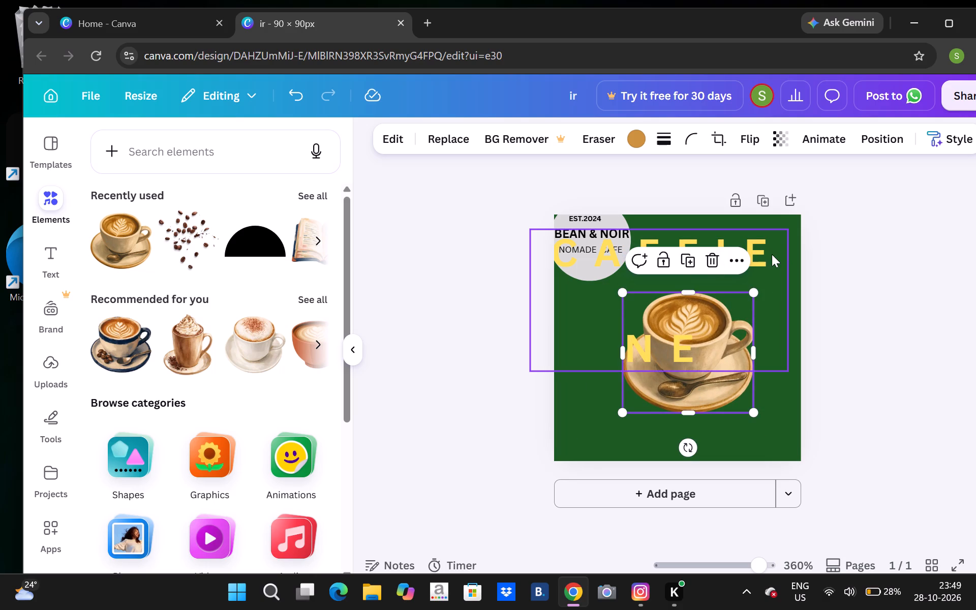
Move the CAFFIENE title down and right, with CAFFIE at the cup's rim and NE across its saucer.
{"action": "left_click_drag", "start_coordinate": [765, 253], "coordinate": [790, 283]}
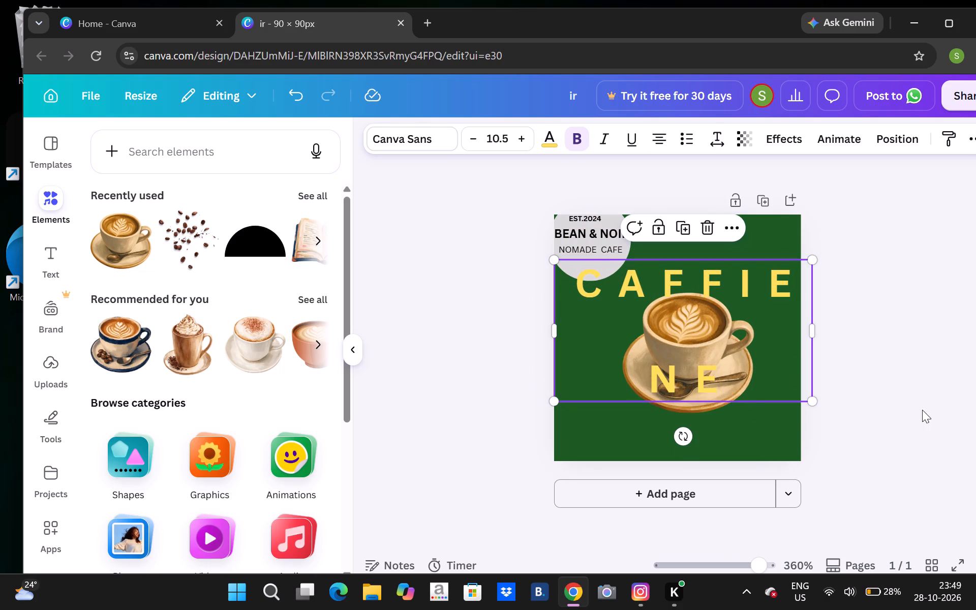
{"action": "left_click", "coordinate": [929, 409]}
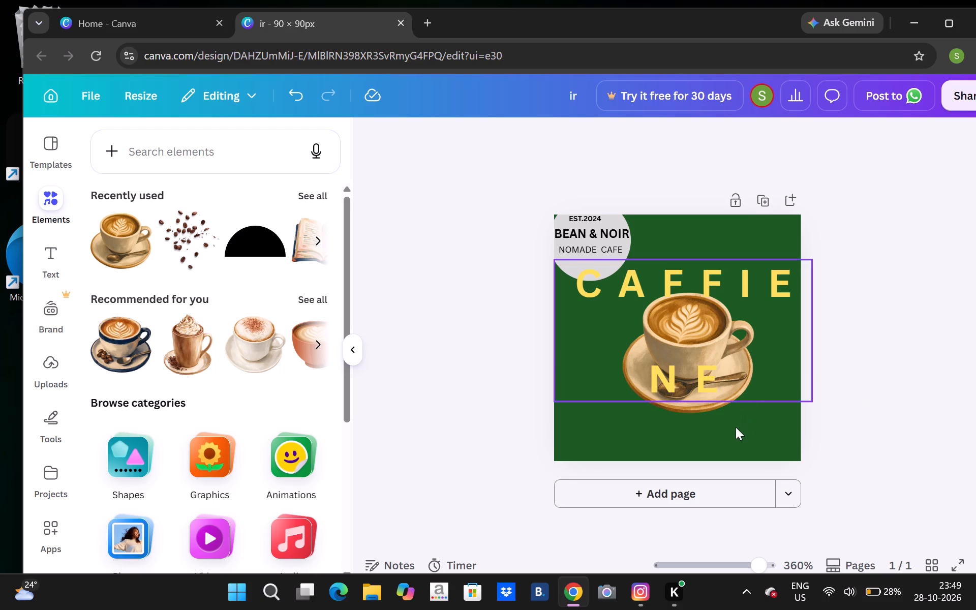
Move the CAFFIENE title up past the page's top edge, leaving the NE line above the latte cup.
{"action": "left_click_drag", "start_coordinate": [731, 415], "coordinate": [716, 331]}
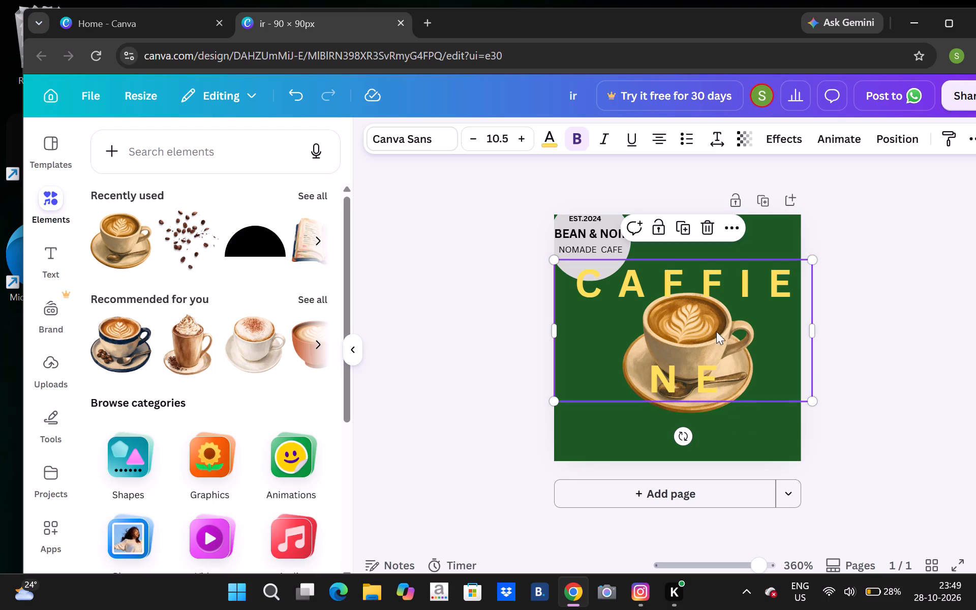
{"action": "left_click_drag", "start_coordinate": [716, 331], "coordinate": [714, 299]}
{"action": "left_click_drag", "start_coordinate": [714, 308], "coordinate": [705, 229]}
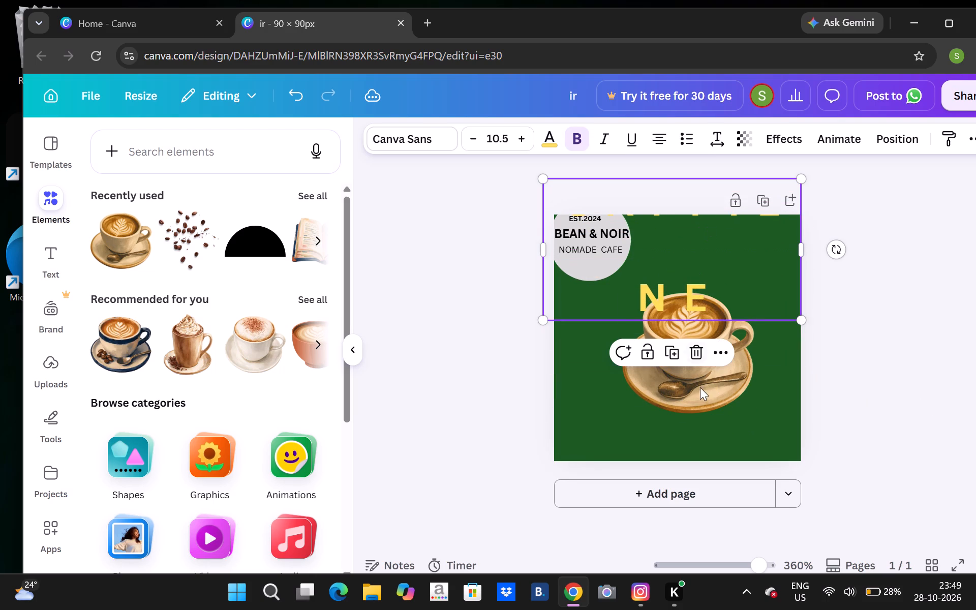
Move the latte cup slightly down and to the left on the green page.
{"action": "left_click_drag", "start_coordinate": [699, 388], "coordinate": [690, 407]}
{"action": "left_click_drag", "start_coordinate": [857, 284], "coordinate": [705, 281]}
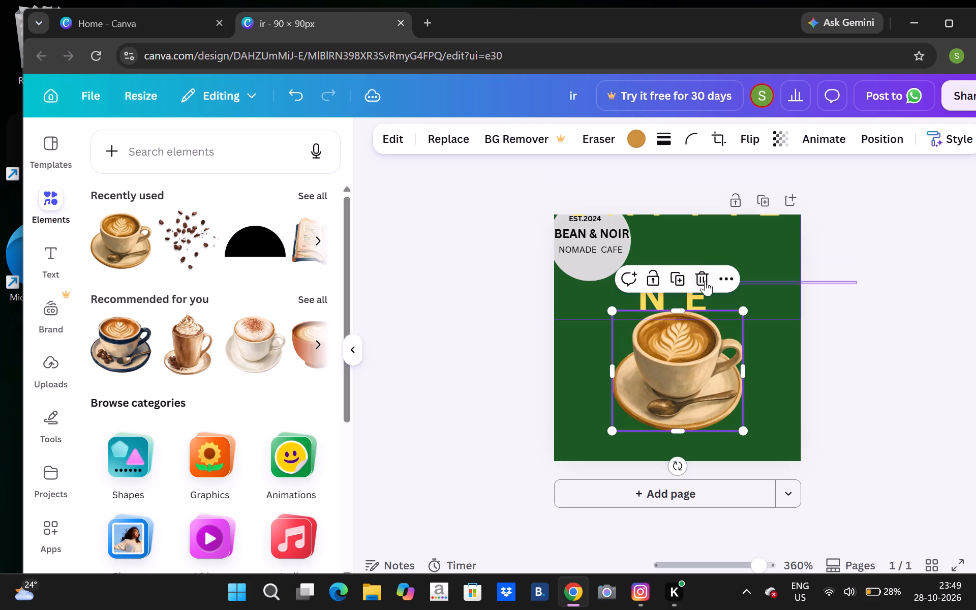
{"action": "left_click_drag", "start_coordinate": [705, 281], "coordinate": [900, 342]}
{"action": "left_click", "coordinate": [900, 342]}
Move the CAFFIENE title down so CAFFIE sits just below the grey circle and NE crosses the cup's saucer.
{"action": "left_click_drag", "start_coordinate": [704, 299], "coordinate": [705, 327]}
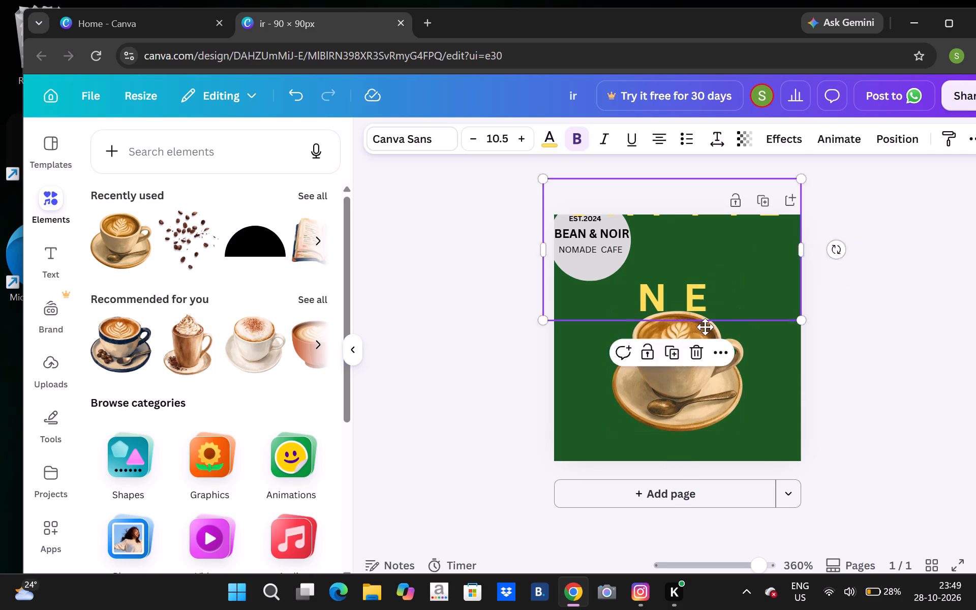
{"action": "left_click_drag", "start_coordinate": [705, 327], "coordinate": [714, 394]}
{"action": "left_click", "coordinate": [975, 350]}
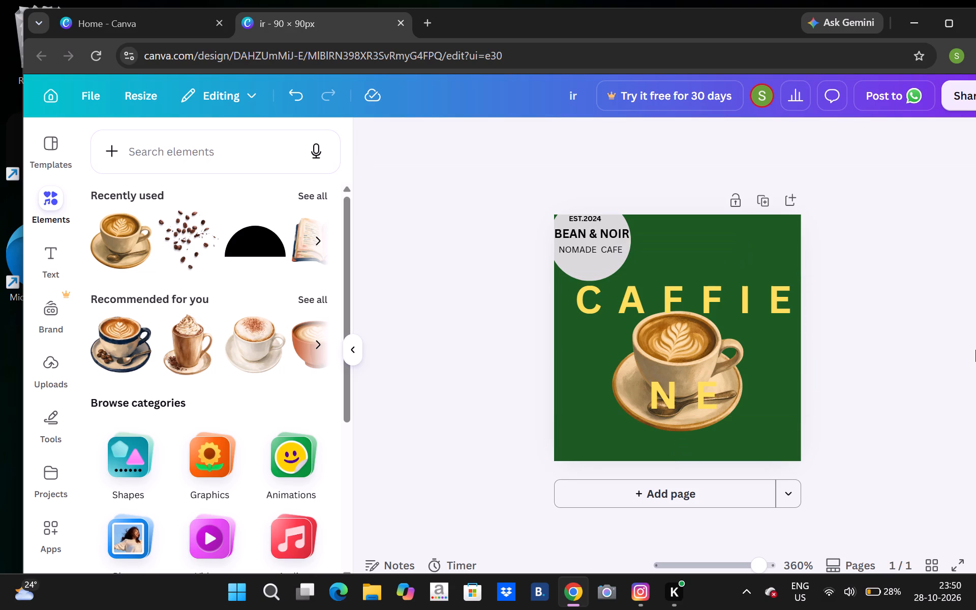
Recolour only the NE line of the CAFFIENE title, trying white and light orange before settling on black.
{"action": "left_click", "coordinate": [715, 388]}
{"action": "left_click", "coordinate": [681, 389]}
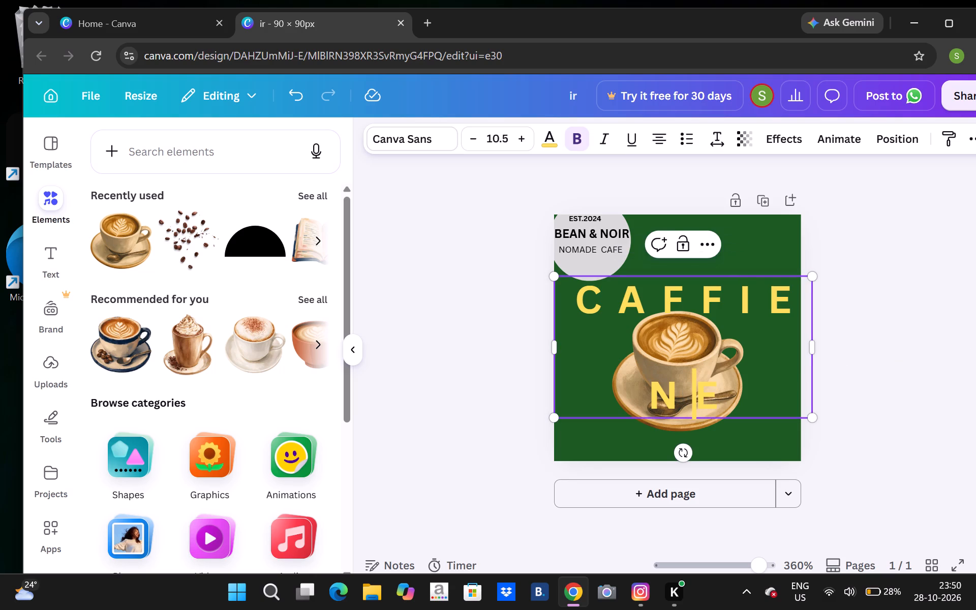
{"action": "double_click", "coordinate": [681, 389]}
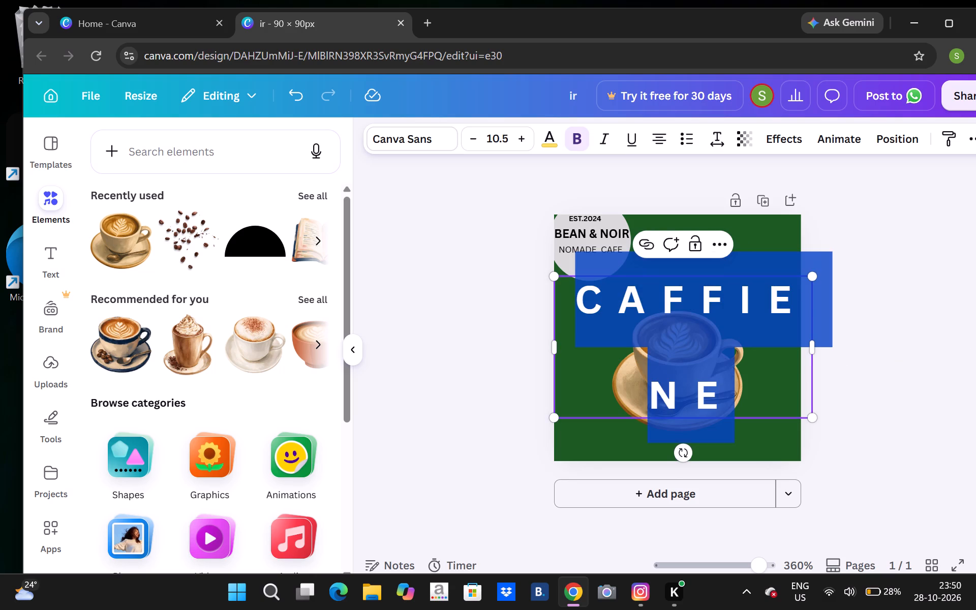
{"action": "left_click", "coordinate": [628, 366]}
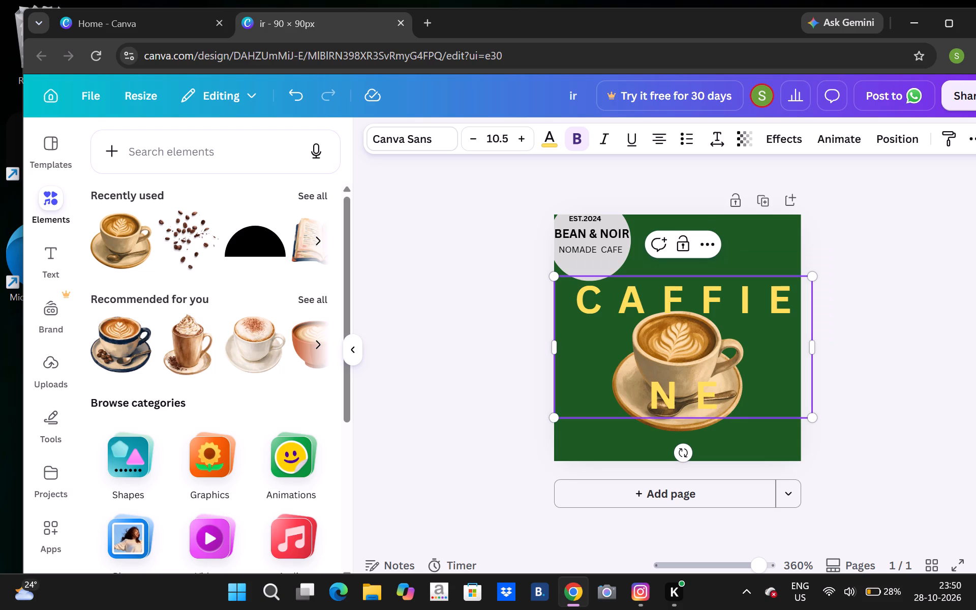
{"action": "left_click_drag", "start_coordinate": [659, 413], "coordinate": [715, 399]}
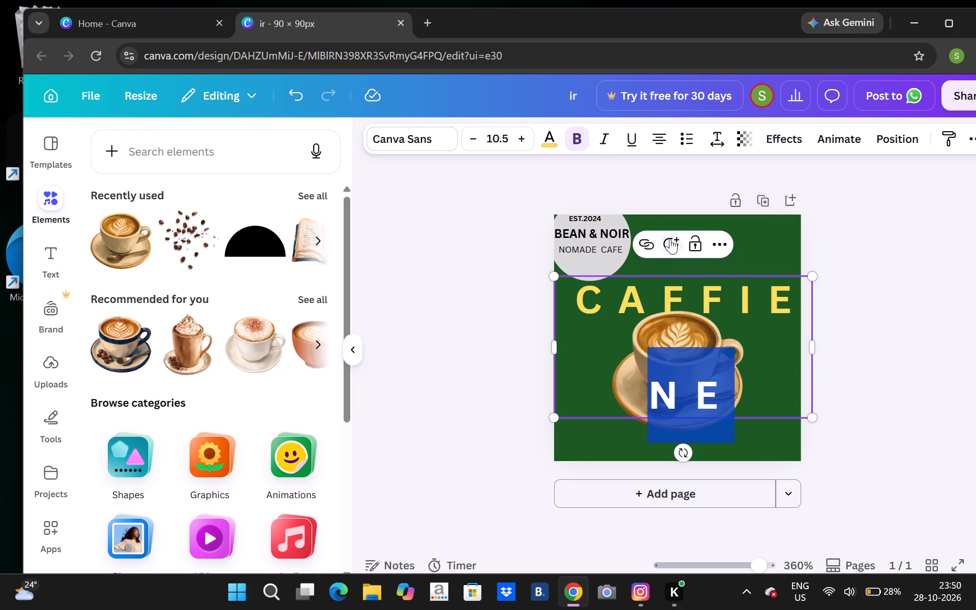
{"action": "left_click", "coordinate": [720, 240]}
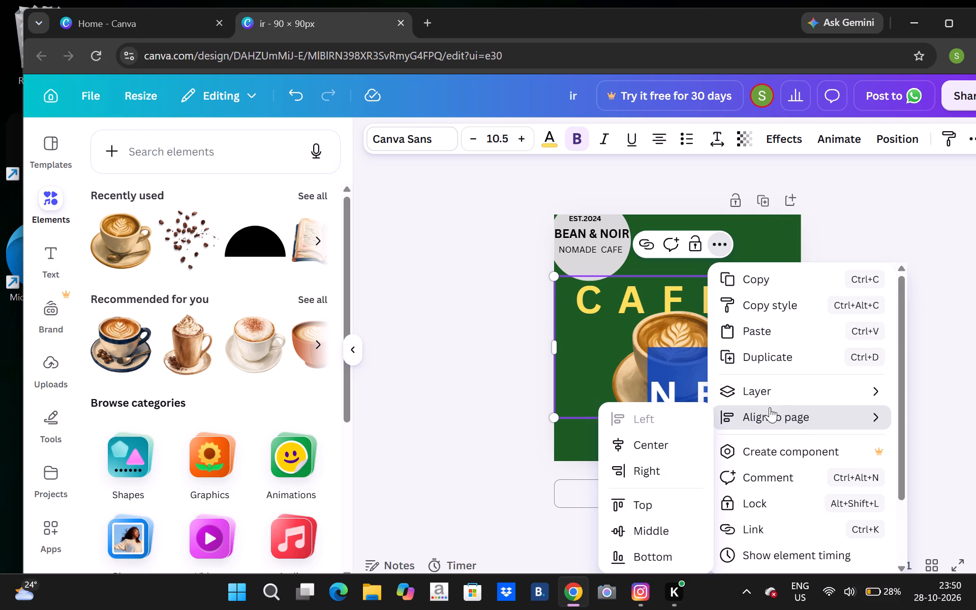
{"action": "left_click", "coordinate": [540, 133]}
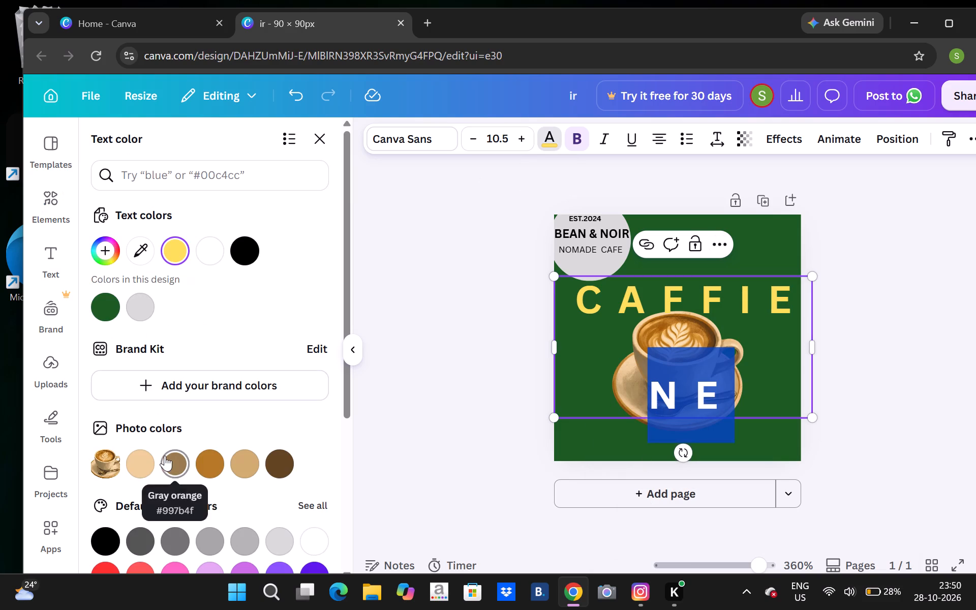
{"action": "left_click", "coordinate": [316, 537]}
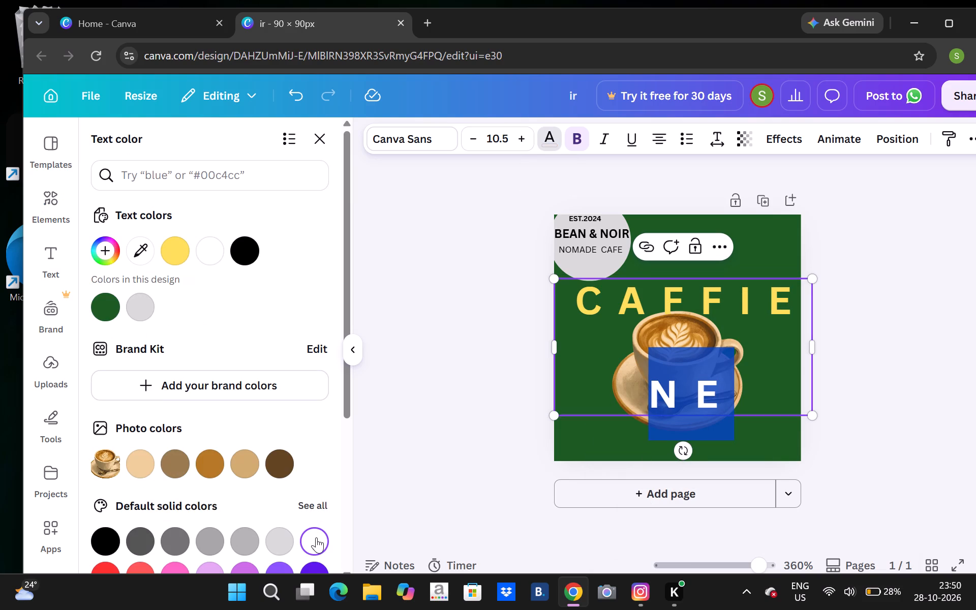
{"action": "left_click", "coordinate": [352, 557]}
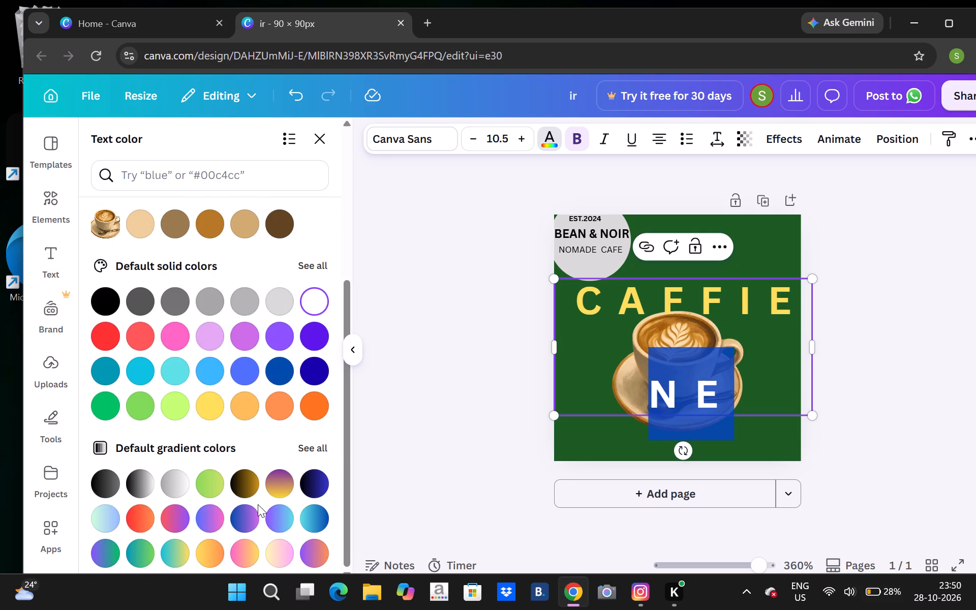
{"action": "left_click", "coordinate": [258, 504]}
{"action": "left_click", "coordinate": [249, 416]}
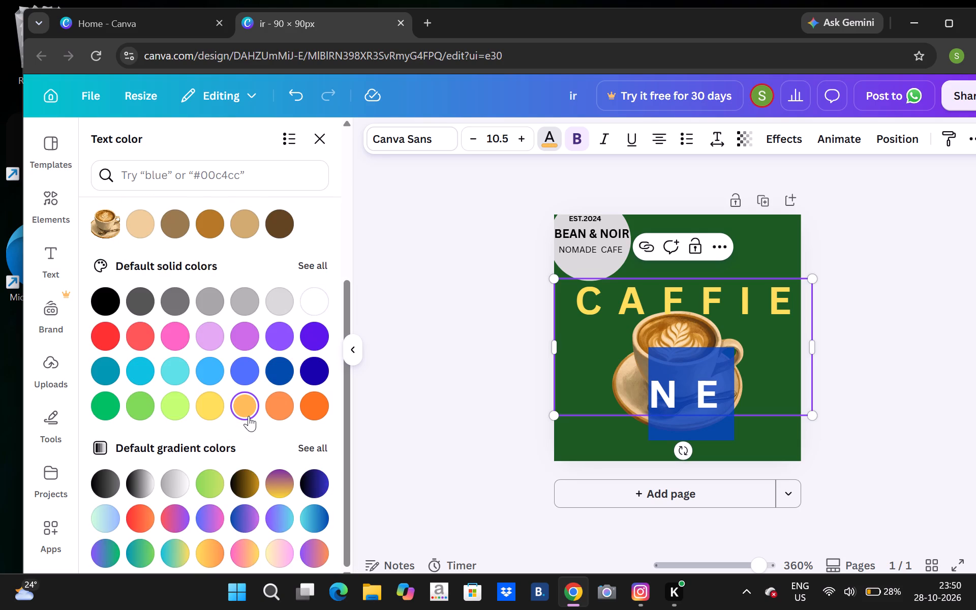
{"action": "left_click", "coordinate": [249, 416]}
{"action": "left_click", "coordinate": [100, 289]}
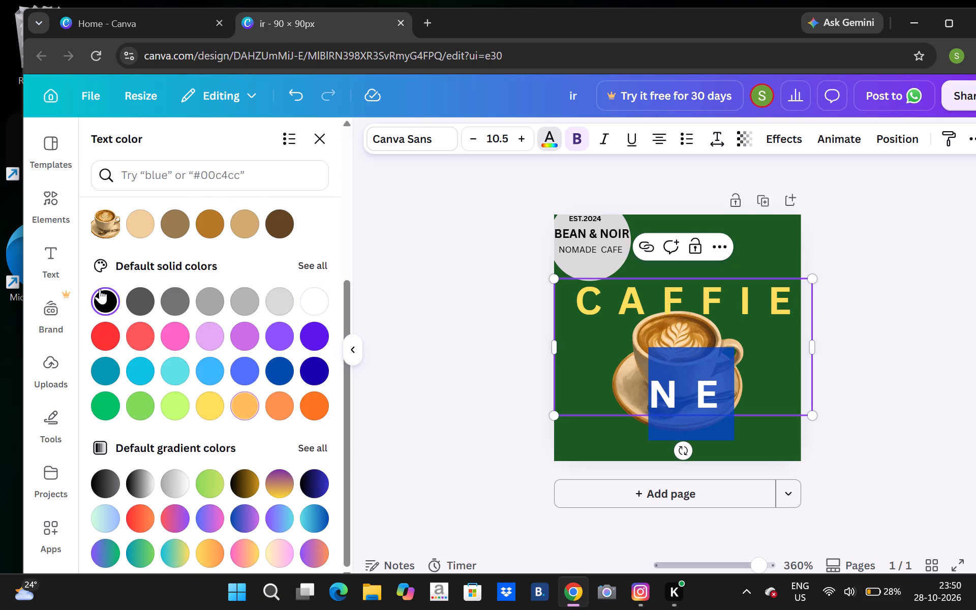
{"action": "left_click", "coordinate": [100, 289]}
{"action": "left_click_drag", "start_coordinate": [100, 289], "coordinate": [401, 360]}
{"action": "left_click", "coordinate": [401, 360]}
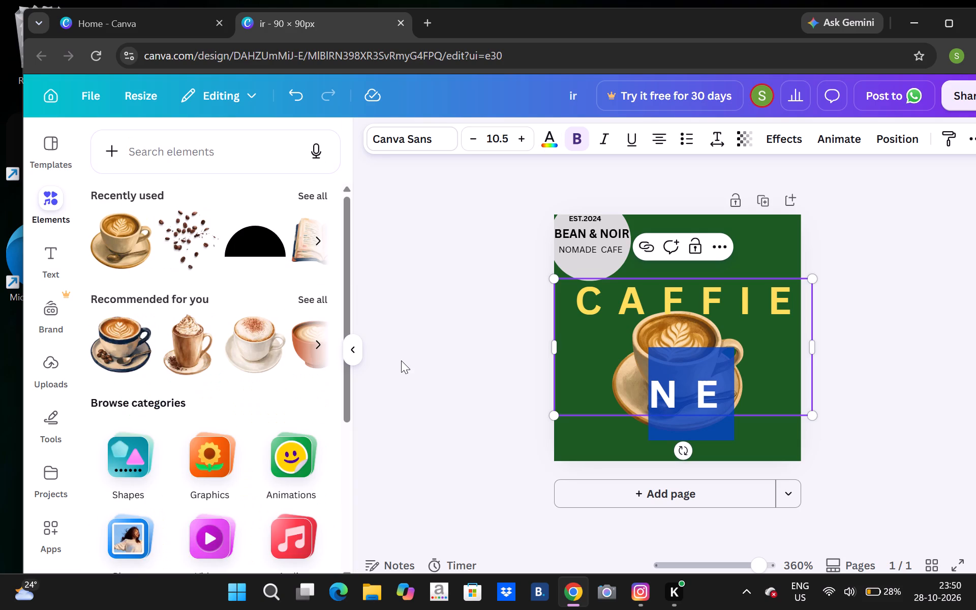
{"action": "left_click", "coordinate": [452, 370]}
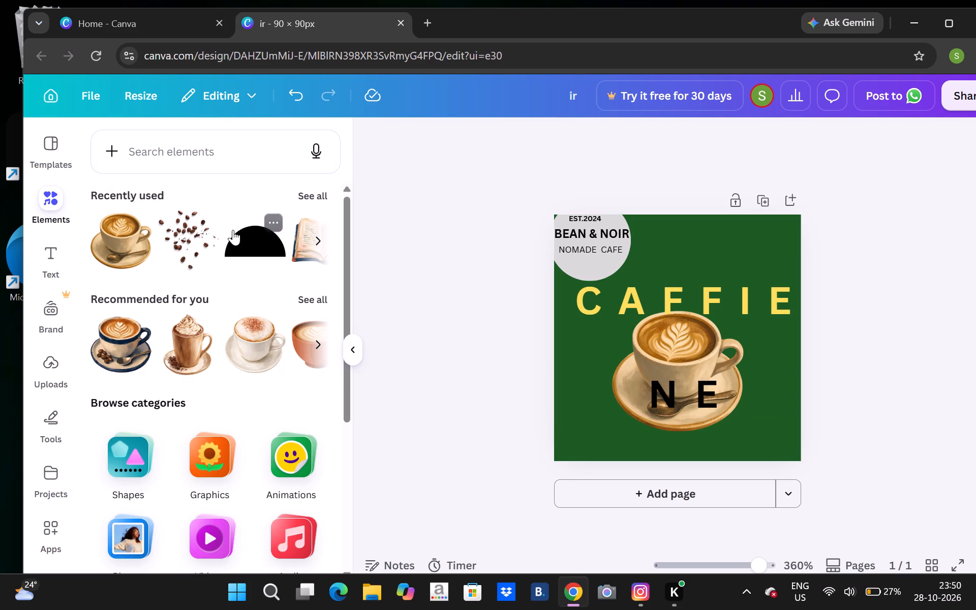
Search the elements for coffee, add the scattered coffee beans photo over the cup, and shrink it to about 60 px wide.
{"action": "left_click", "coordinate": [209, 158]}
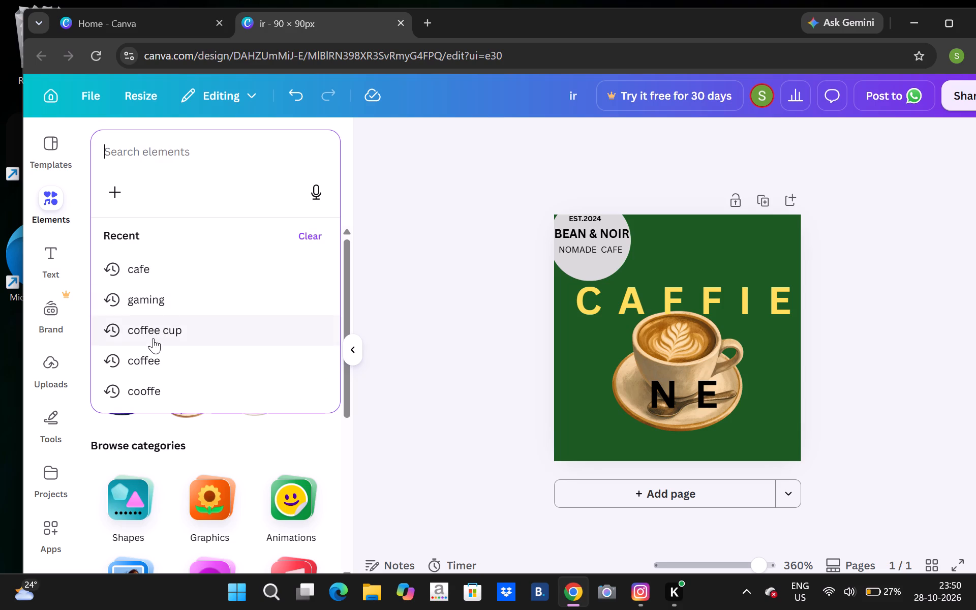
{"action": "left_click", "coordinate": [148, 353]}
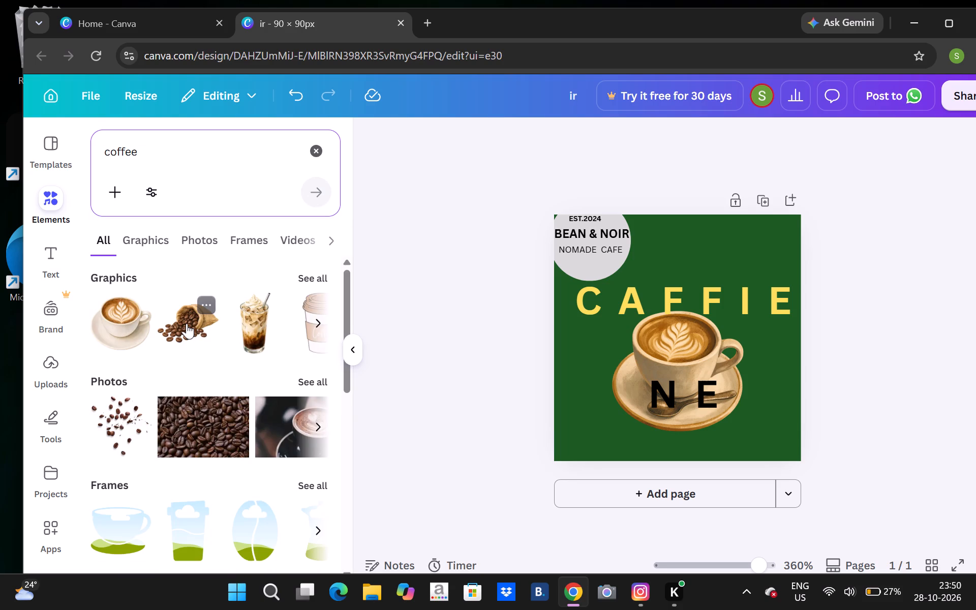
{"action": "left_click", "coordinate": [127, 420]}
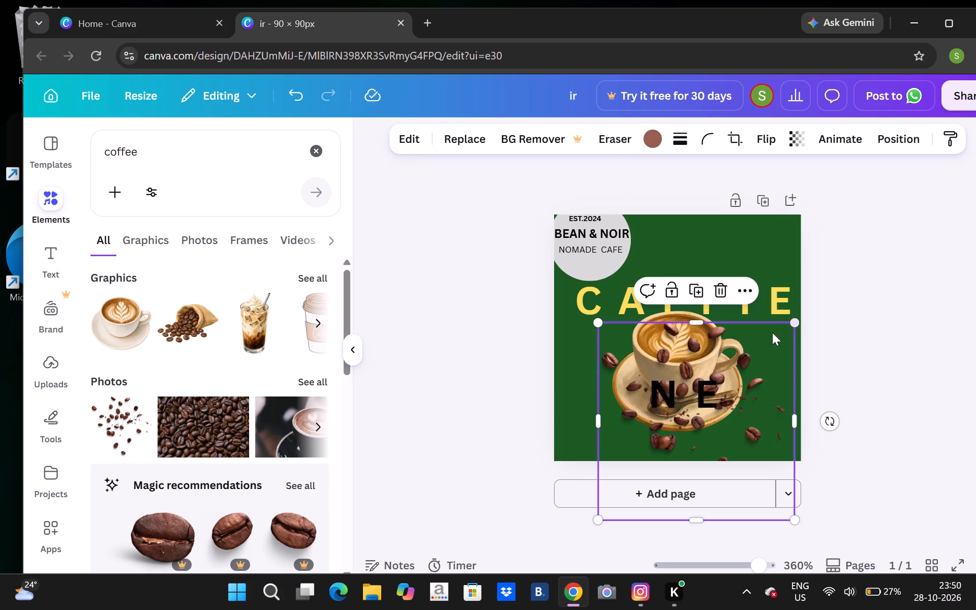
{"action": "left_click_drag", "start_coordinate": [747, 360], "coordinate": [766, 280]}
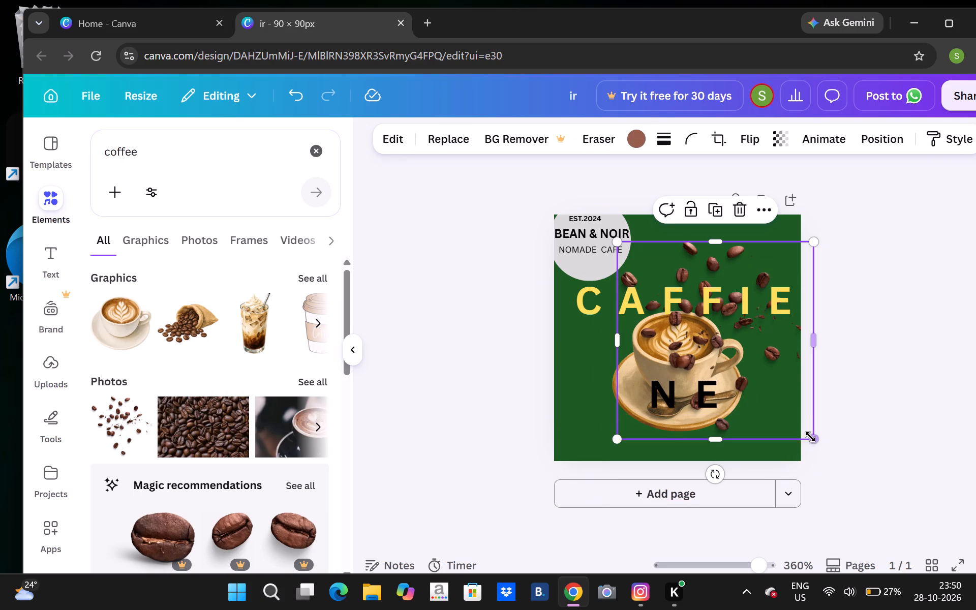
{"action": "left_click_drag", "start_coordinate": [810, 439], "coordinate": [783, 401]}
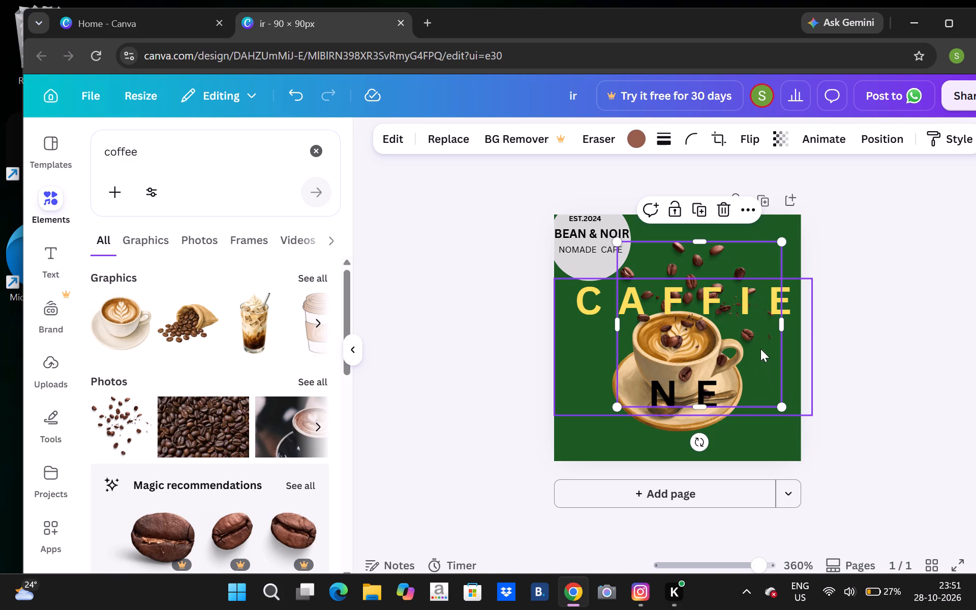
Crop the scattered beans photo down from its upper edge, keeping it 60 px wide.
{"action": "left_click", "coordinate": [738, 261]}
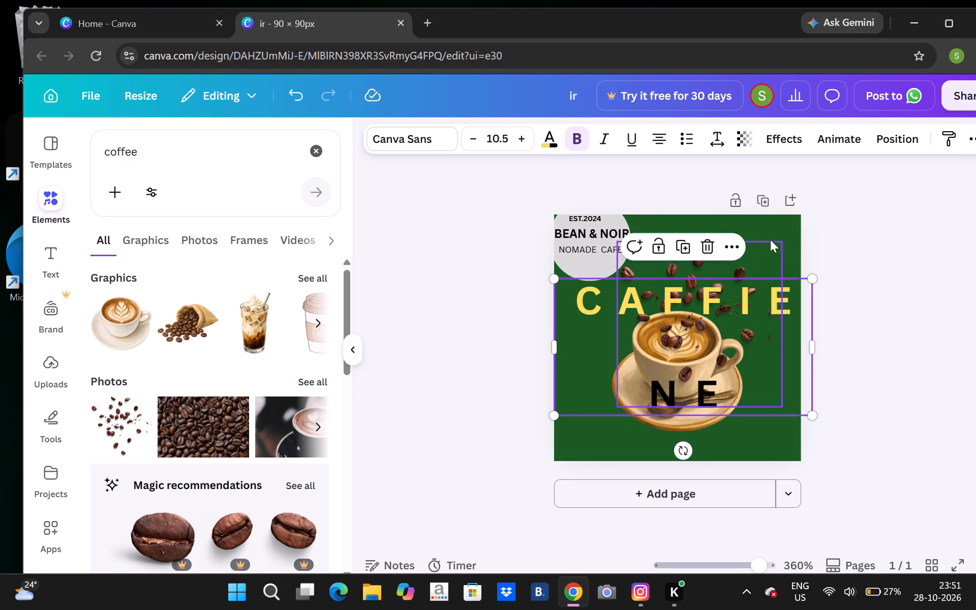
{"action": "left_click", "coordinate": [810, 410]}
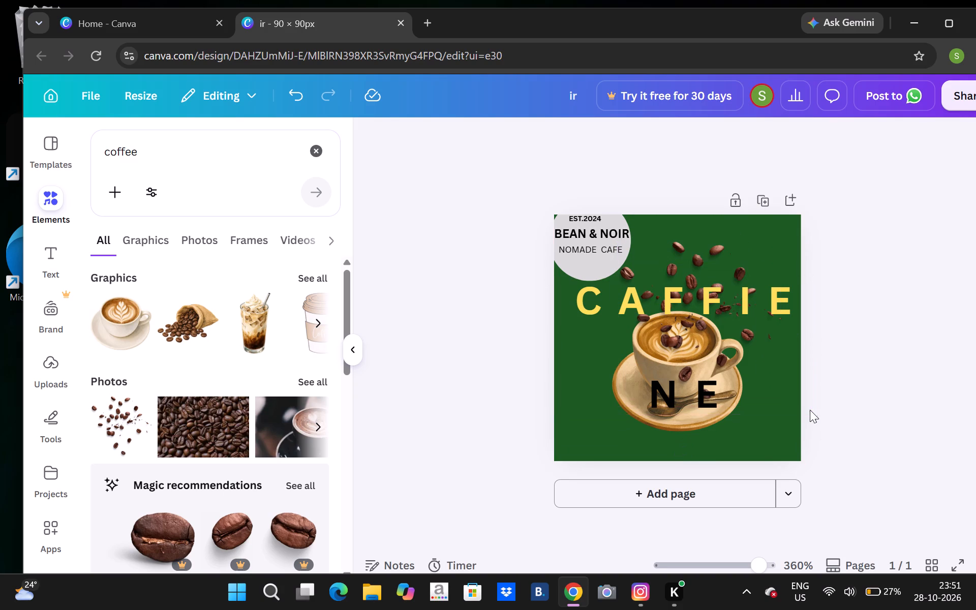
{"action": "left_click", "coordinate": [720, 256]}
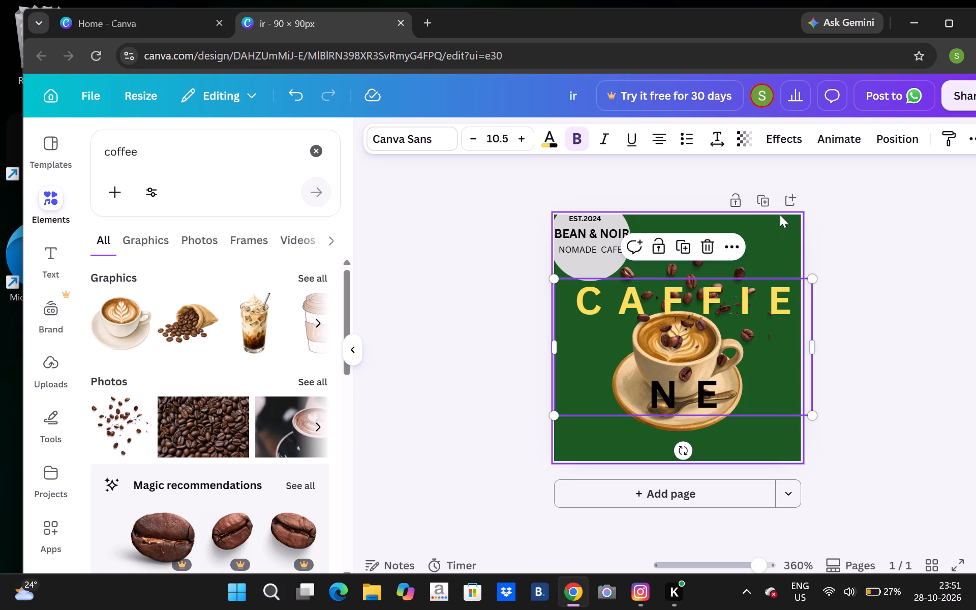
{"action": "left_click", "coordinate": [757, 248]}
{"action": "left_click_drag", "start_coordinate": [757, 248], "coordinate": [799, 212]}
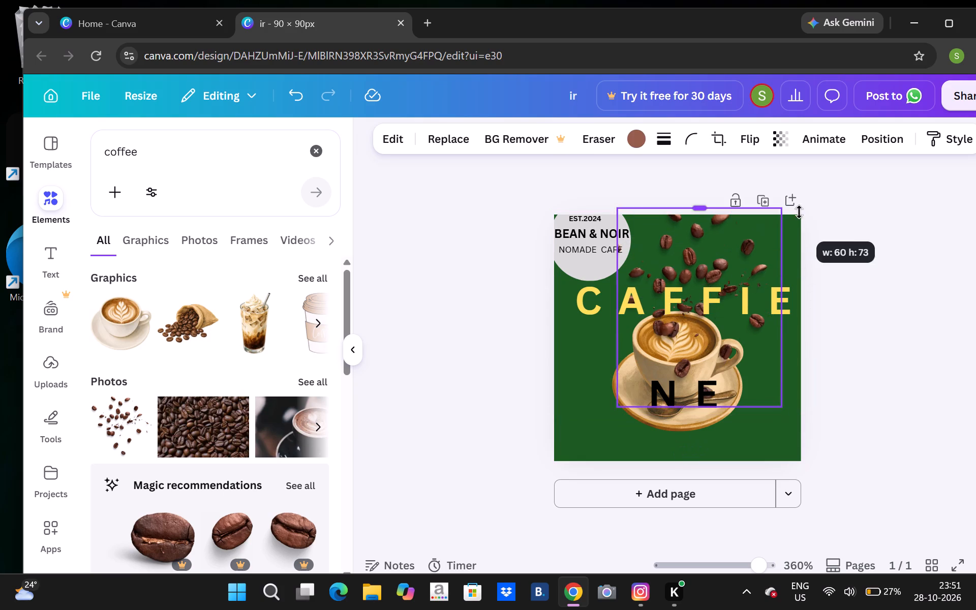
{"action": "left_click_drag", "start_coordinate": [799, 212], "coordinate": [730, 285]}
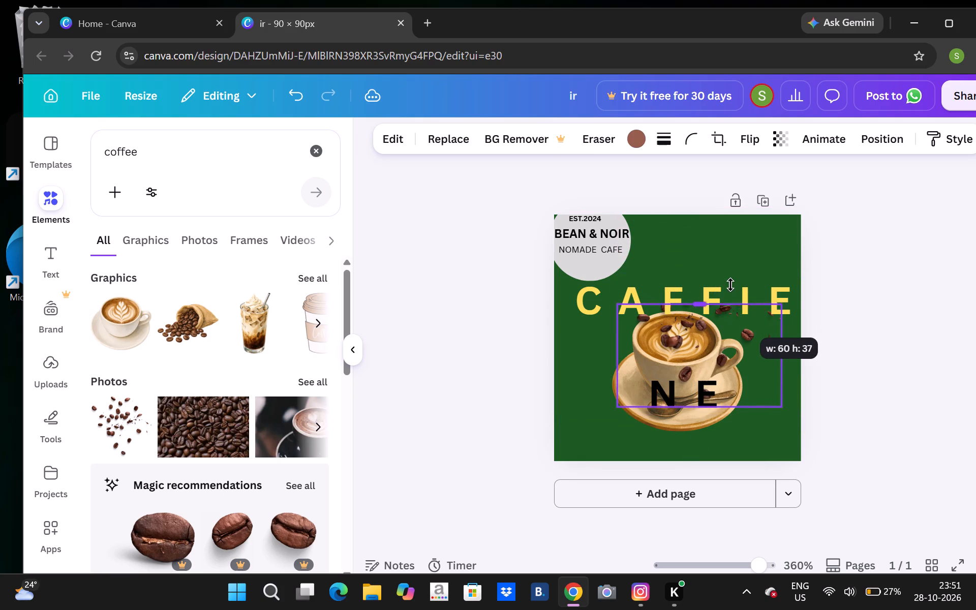
{"action": "left_click_drag", "start_coordinate": [730, 285], "coordinate": [729, 276]}
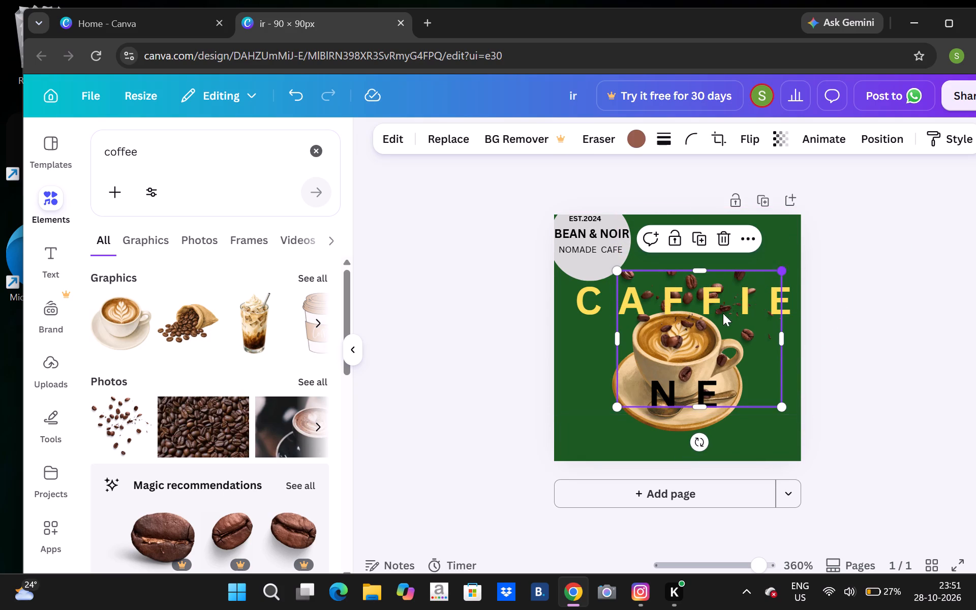
Move the cropped beans photo into the page's upper-right corner, partly off the page and above the end of CAFFIE.
{"action": "left_click_drag", "start_coordinate": [708, 346], "coordinate": [779, 275]}
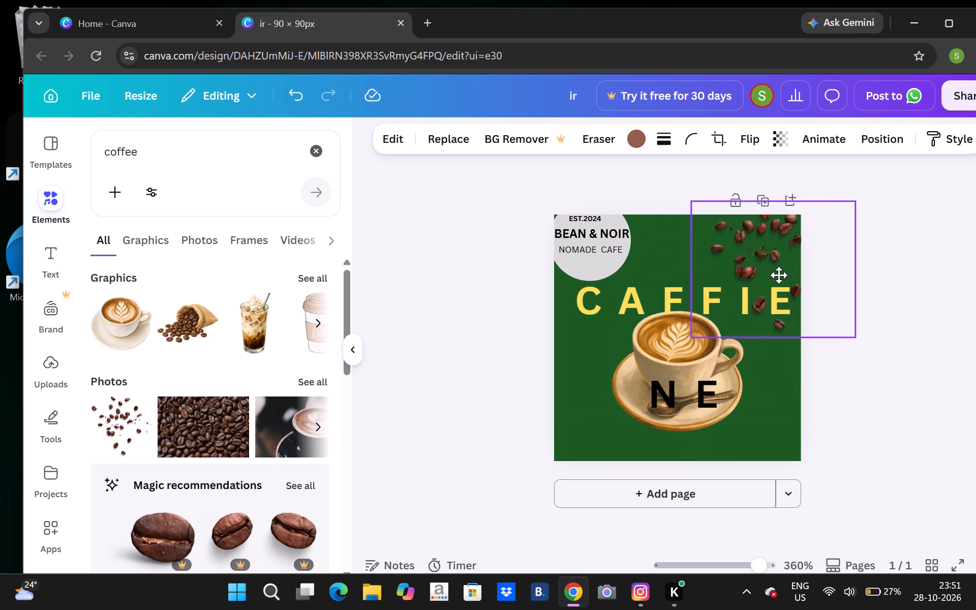
{"action": "left_click_drag", "start_coordinate": [779, 275], "coordinate": [779, 249]}
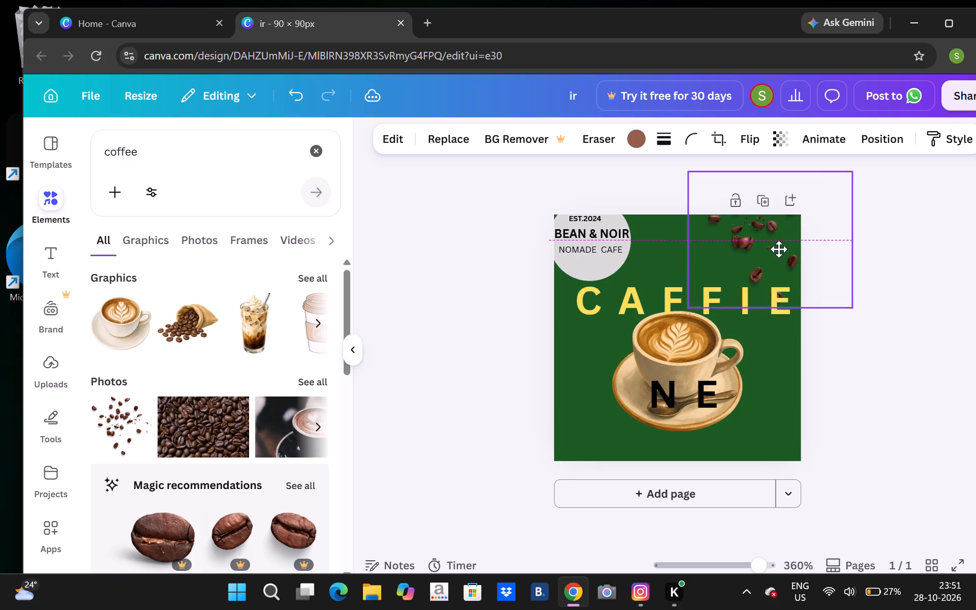
{"action": "left_click_drag", "start_coordinate": [779, 249], "coordinate": [780, 257]}
{"action": "left_click", "coordinate": [898, 424]}
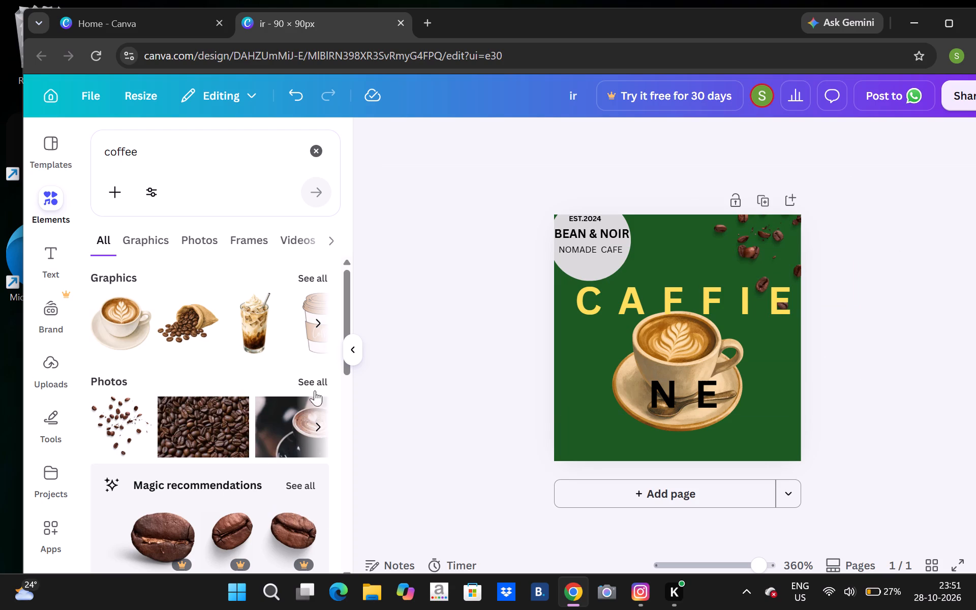
Browse the coffee results, add the photo of beans on a brown background, and place it so only a bean strip shows in the page's lower-left corner.
{"action": "left_click", "coordinate": [320, 325]}
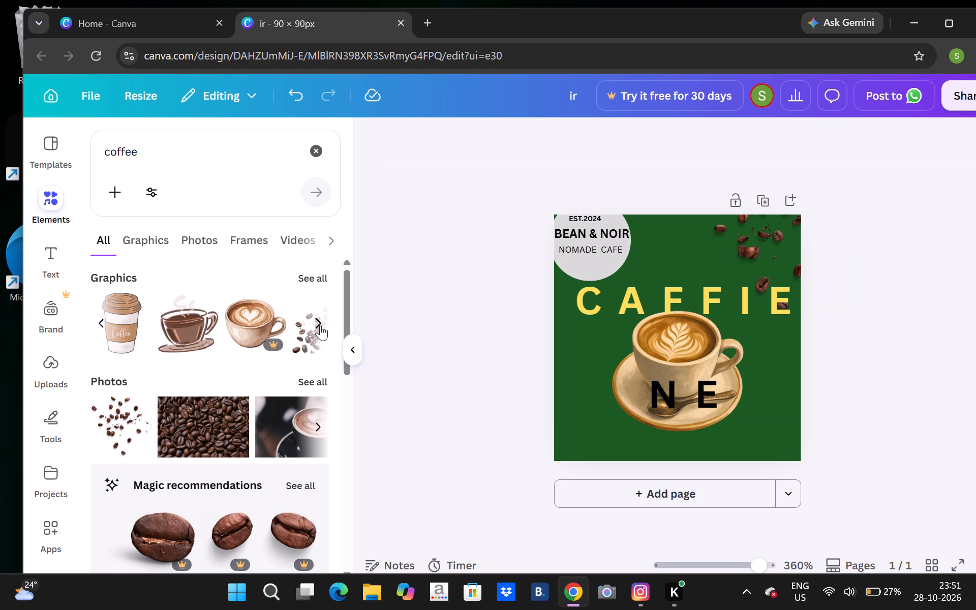
{"action": "left_click", "coordinate": [320, 325]}
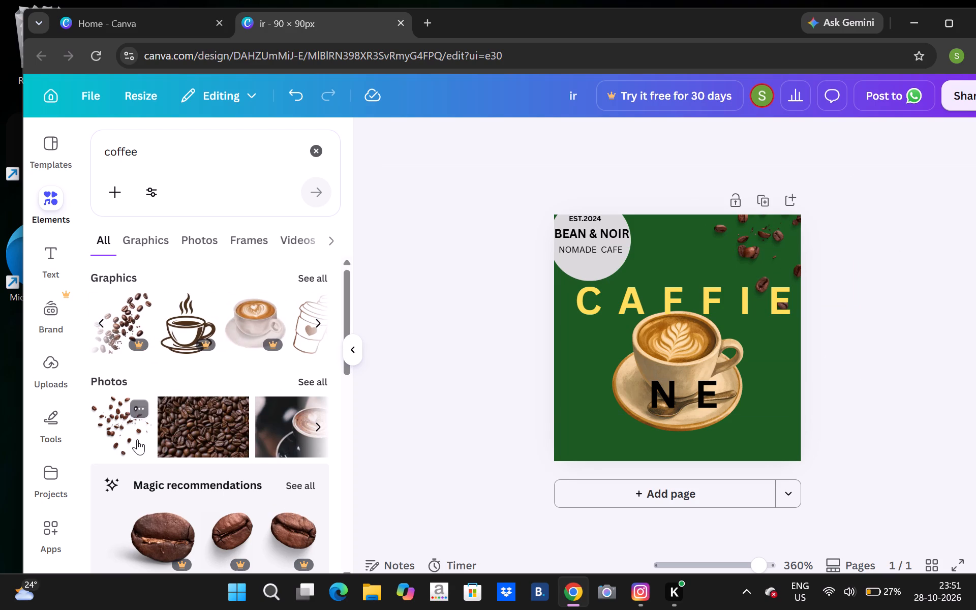
{"action": "left_click", "coordinate": [316, 426]}
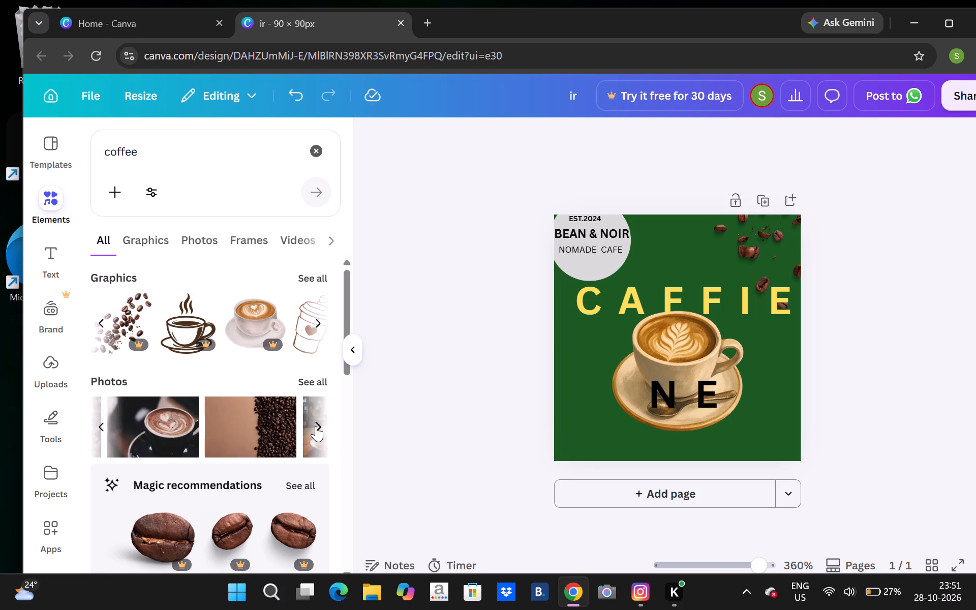
{"action": "left_click", "coordinate": [316, 426]}
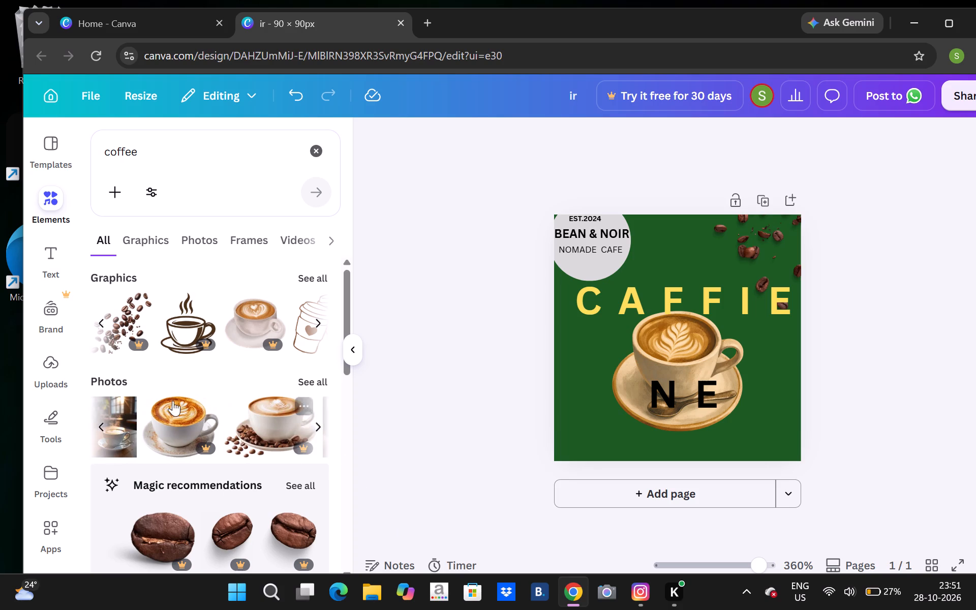
{"action": "left_click", "coordinate": [102, 420]}
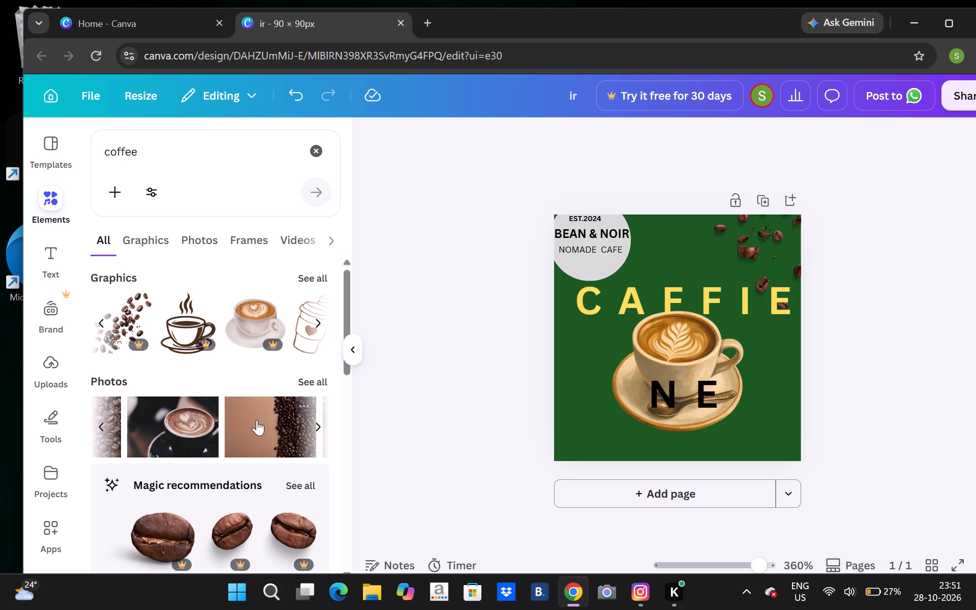
{"action": "left_click", "coordinate": [257, 420]}
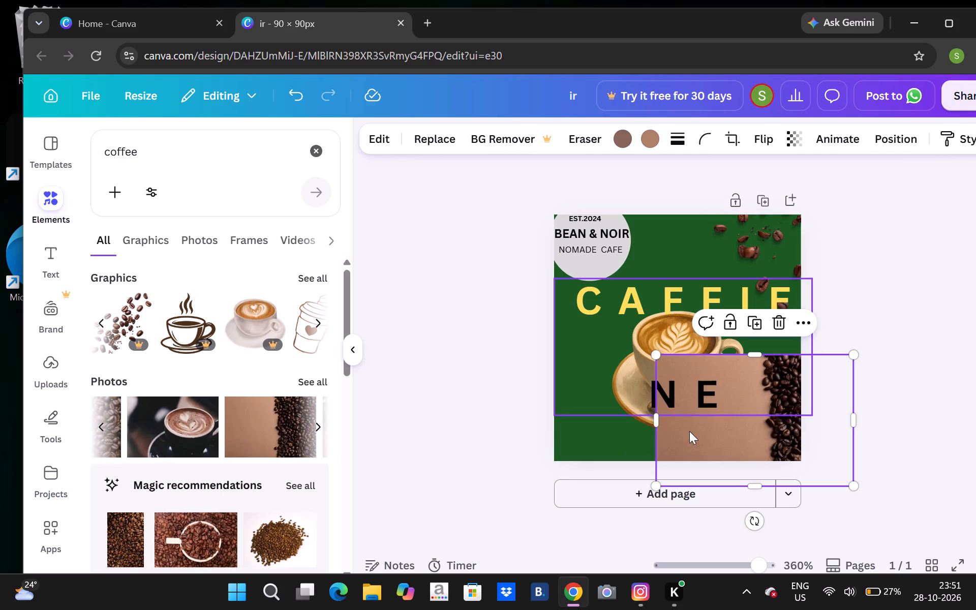
{"action": "left_click_drag", "start_coordinate": [745, 460], "coordinate": [543, 567]}
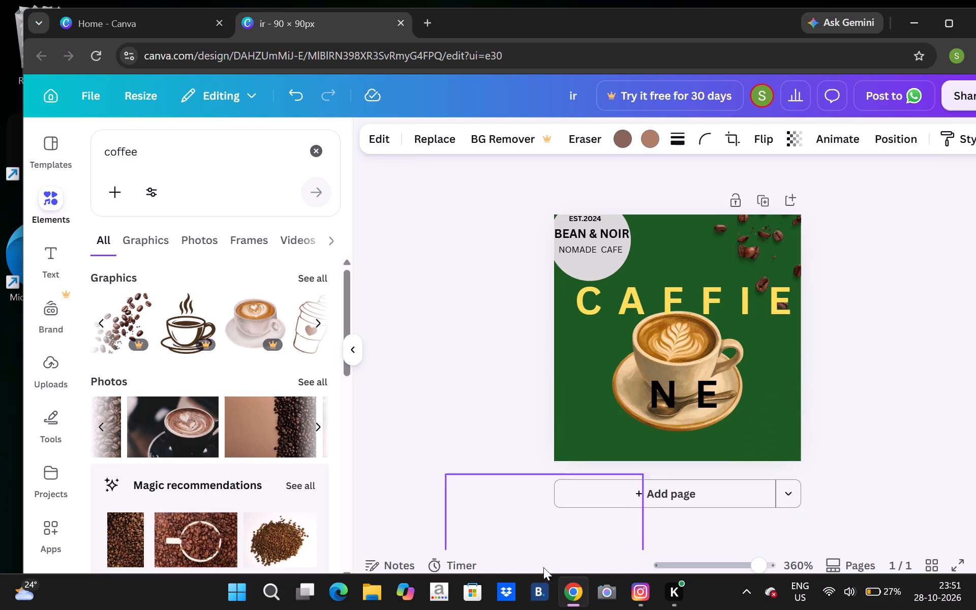
{"action": "left_click_drag", "start_coordinate": [543, 567], "coordinate": [530, 548]}
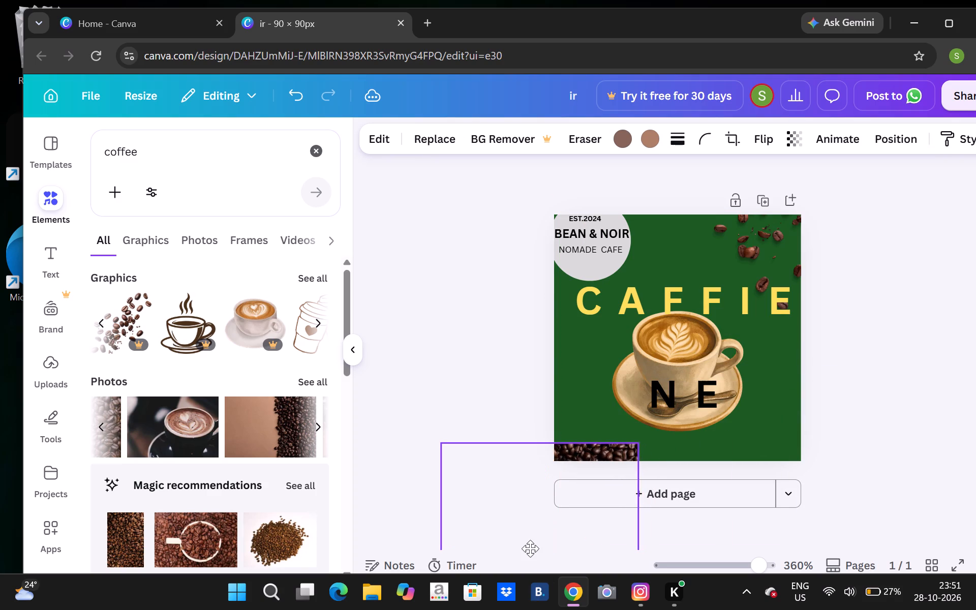
{"action": "left_click_drag", "start_coordinate": [530, 548], "coordinate": [525, 548]}
{"action": "left_click", "coordinate": [525, 548]}
{"action": "left_click", "coordinate": [975, 447]}
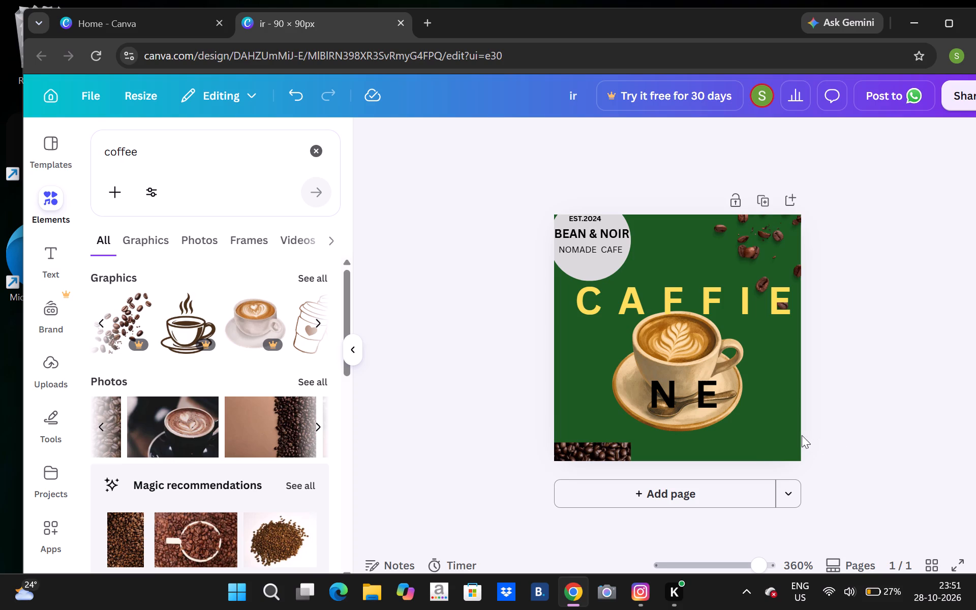
Add a subheading reading "SLIP SLOW< FEEL THE TASTE".
{"action": "left_click", "coordinate": [49, 250]}
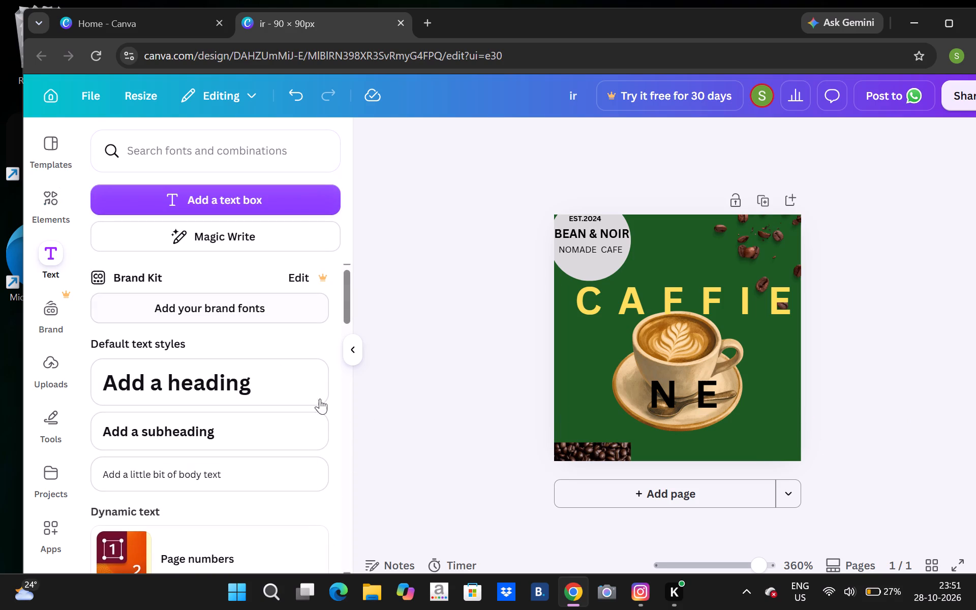
{"action": "left_click", "coordinate": [283, 420]}
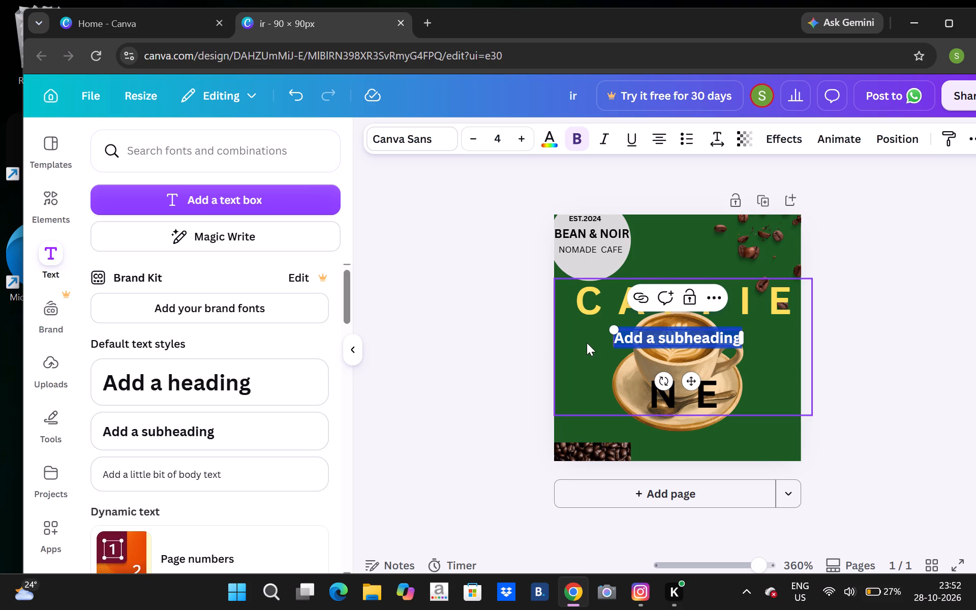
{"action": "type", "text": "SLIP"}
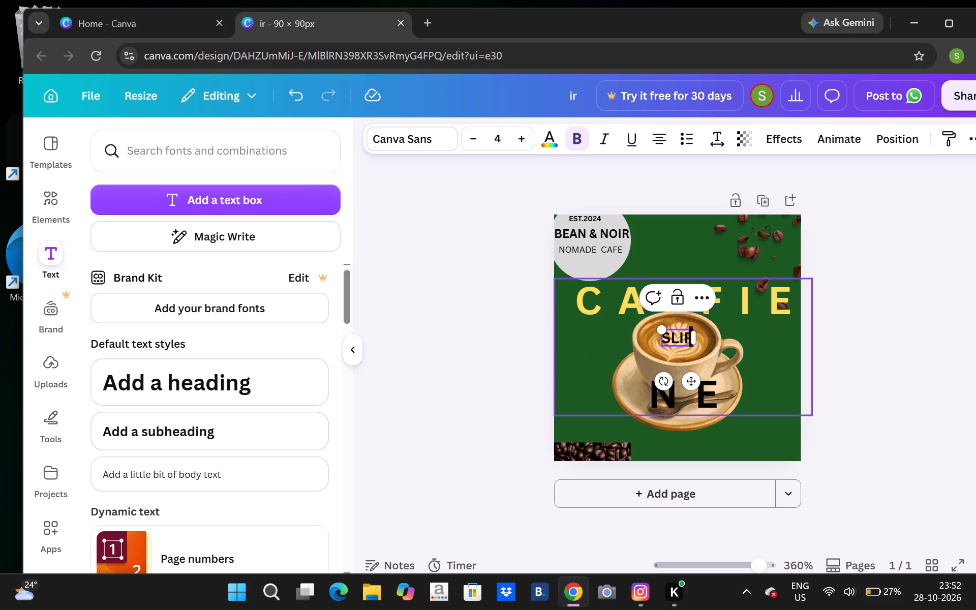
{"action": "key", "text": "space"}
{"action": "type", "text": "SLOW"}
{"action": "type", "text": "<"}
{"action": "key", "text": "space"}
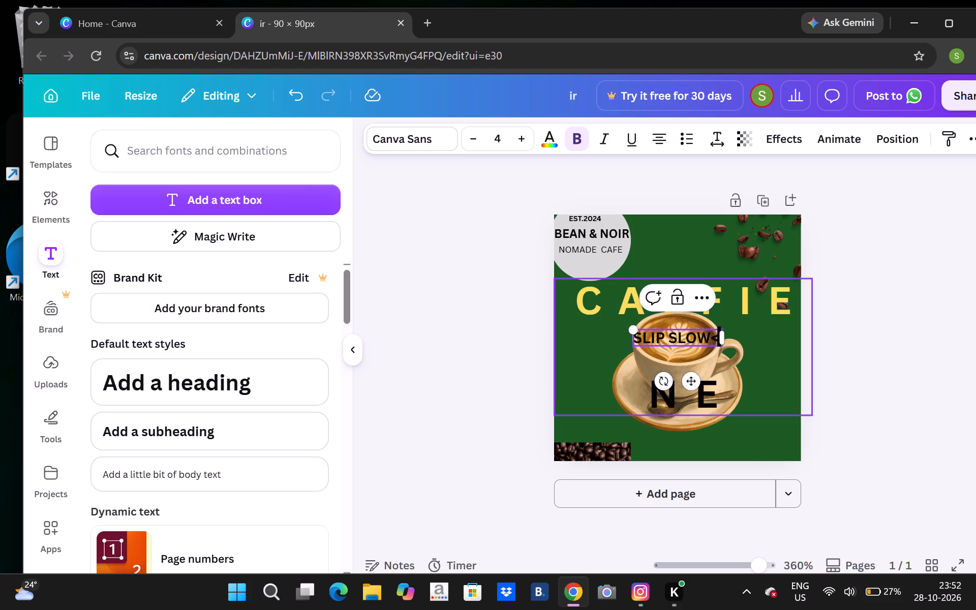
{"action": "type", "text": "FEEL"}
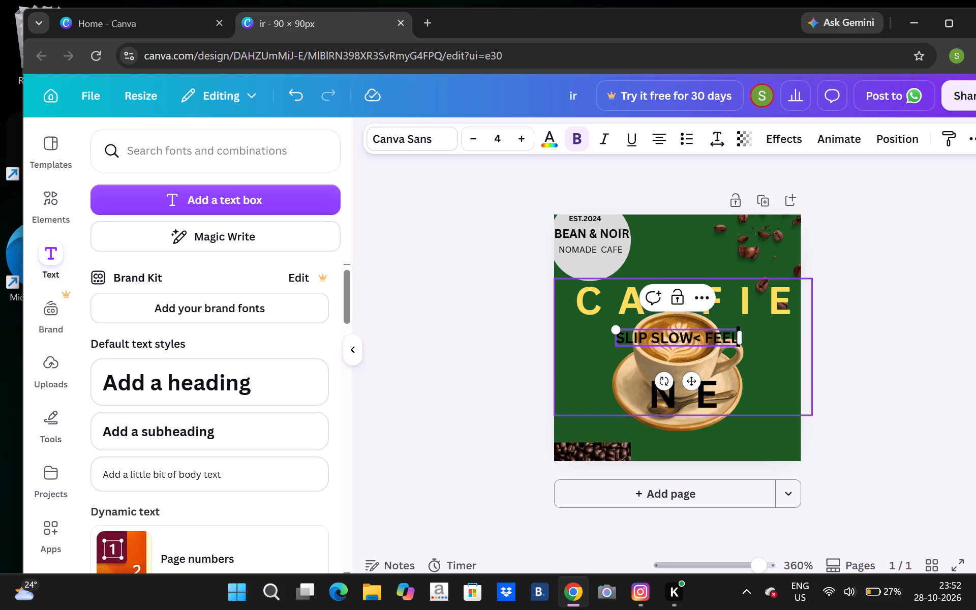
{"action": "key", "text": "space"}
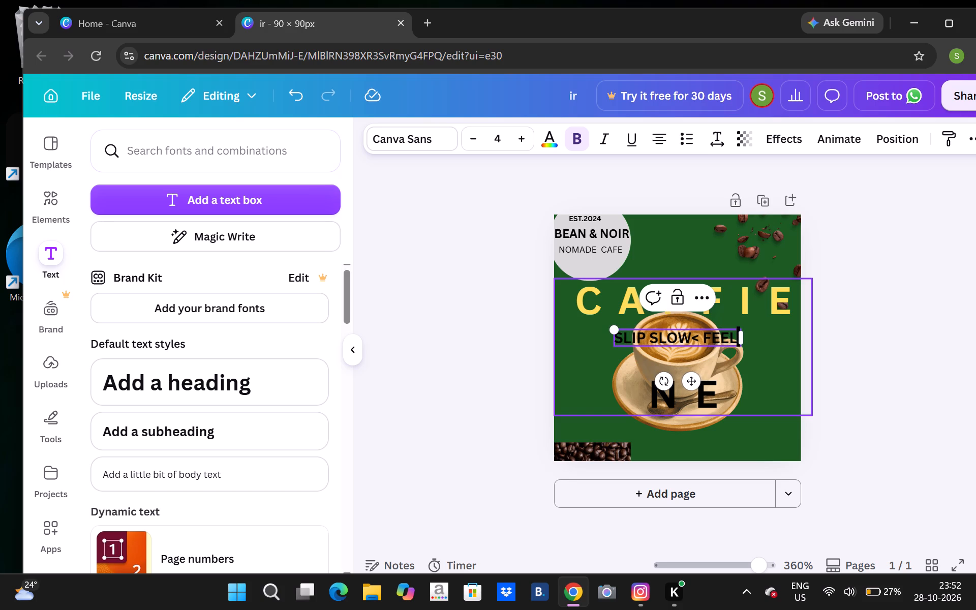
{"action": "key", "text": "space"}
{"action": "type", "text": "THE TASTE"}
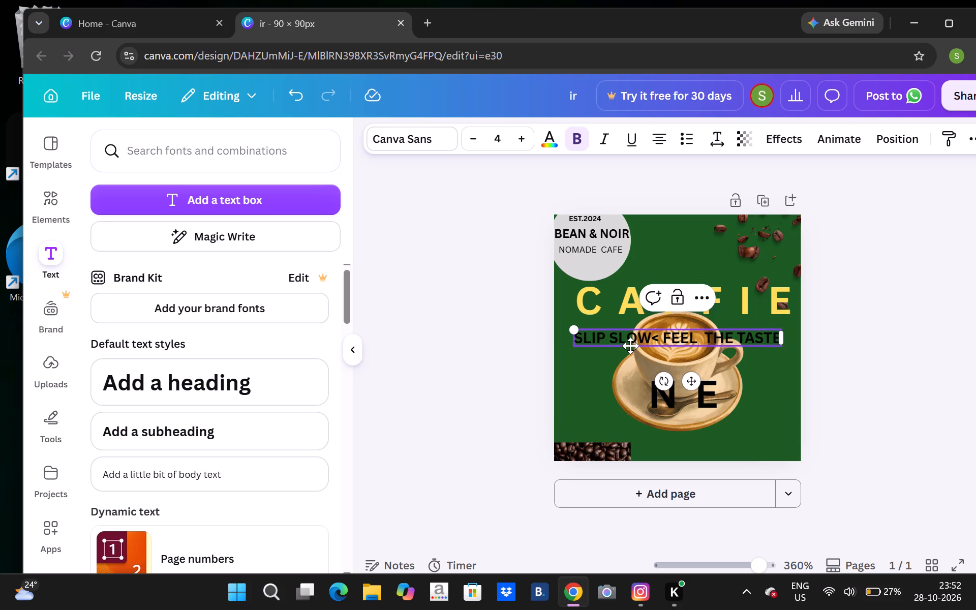
Move the SLIP SLOW< FEEL THE TASTE line below the cup's saucer, just above the bean strip.
{"action": "left_click_drag", "start_coordinate": [630, 349], "coordinate": [630, 389]}
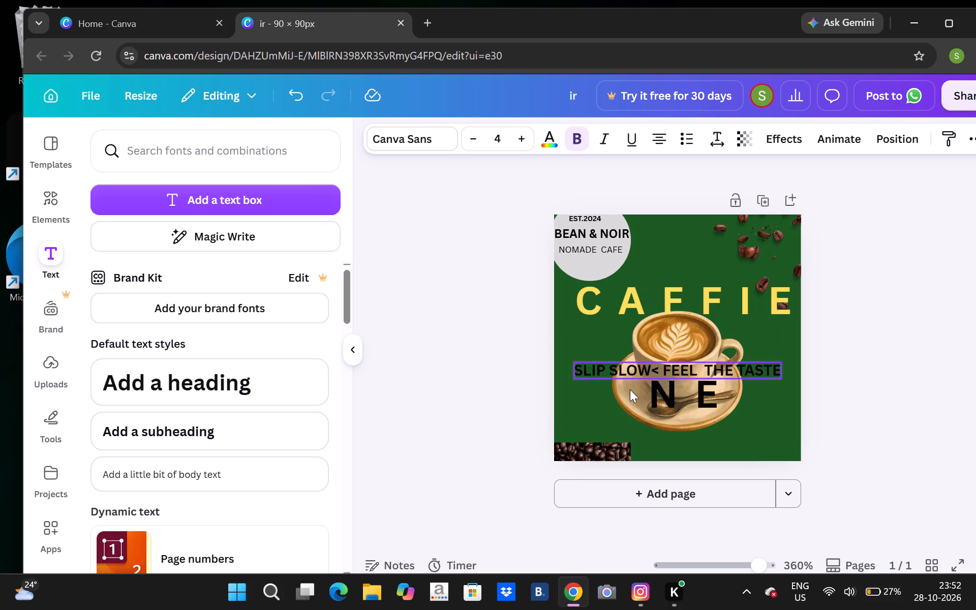
{"action": "left_click_drag", "start_coordinate": [630, 389], "coordinate": [634, 450]}
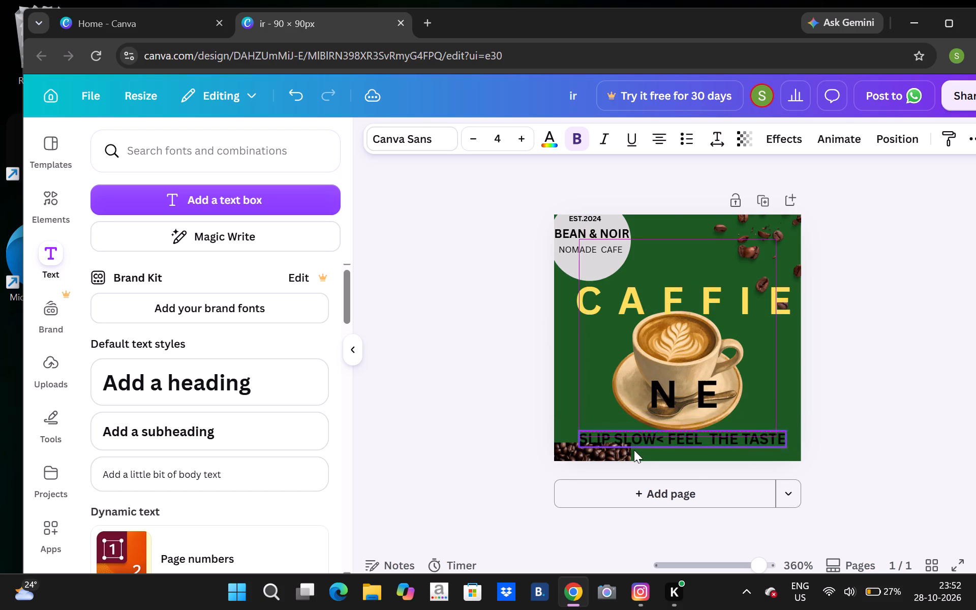
{"action": "left_click_drag", "start_coordinate": [634, 450], "coordinate": [633, 432]}
{"action": "left_click", "coordinate": [639, 433]}
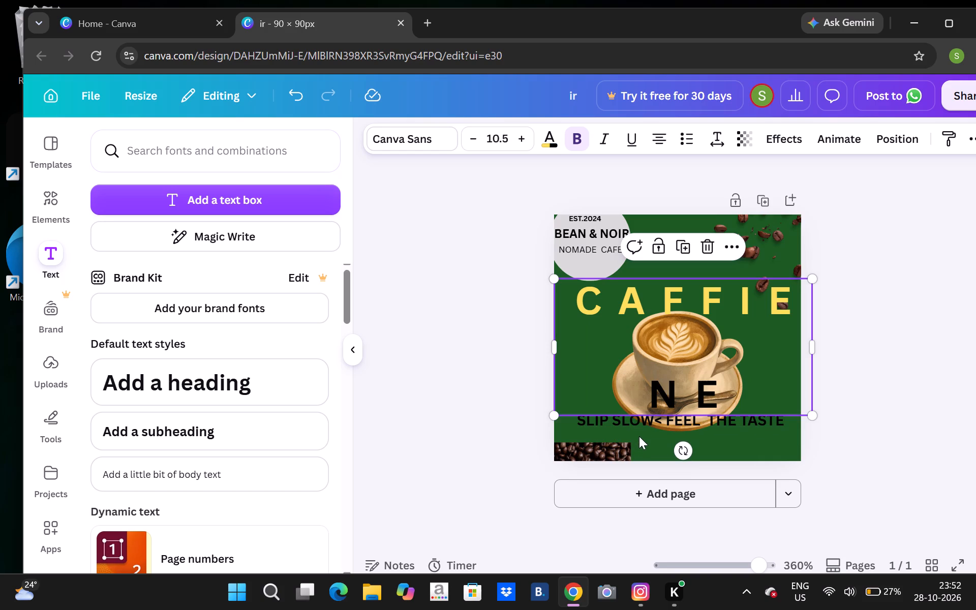
{"action": "left_click_drag", "start_coordinate": [642, 419], "coordinate": [642, 434]}
{"action": "left_click", "coordinate": [879, 408]}
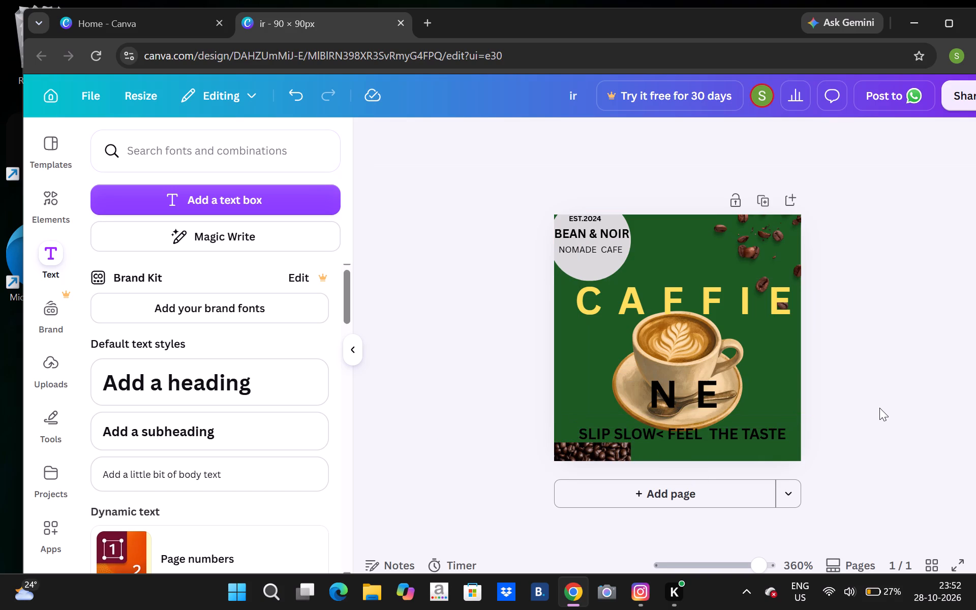
Set the SLIP SLOW< FEEL THE TASTE line's font size to 3 and shift it just right of the bean strip, below the saucer.
{"action": "left_click", "coordinate": [779, 433]}
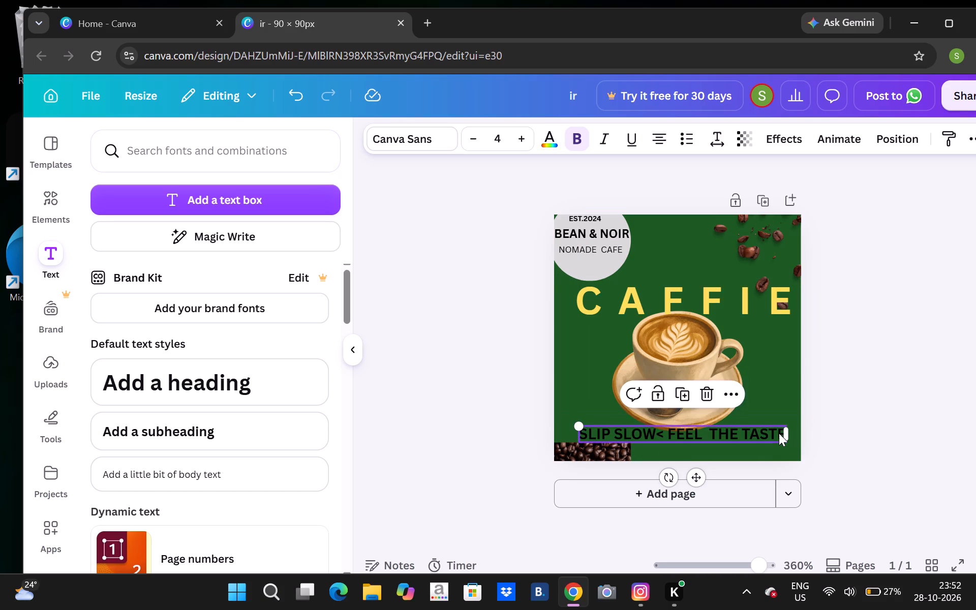
{"action": "left_click", "coordinate": [479, 145]}
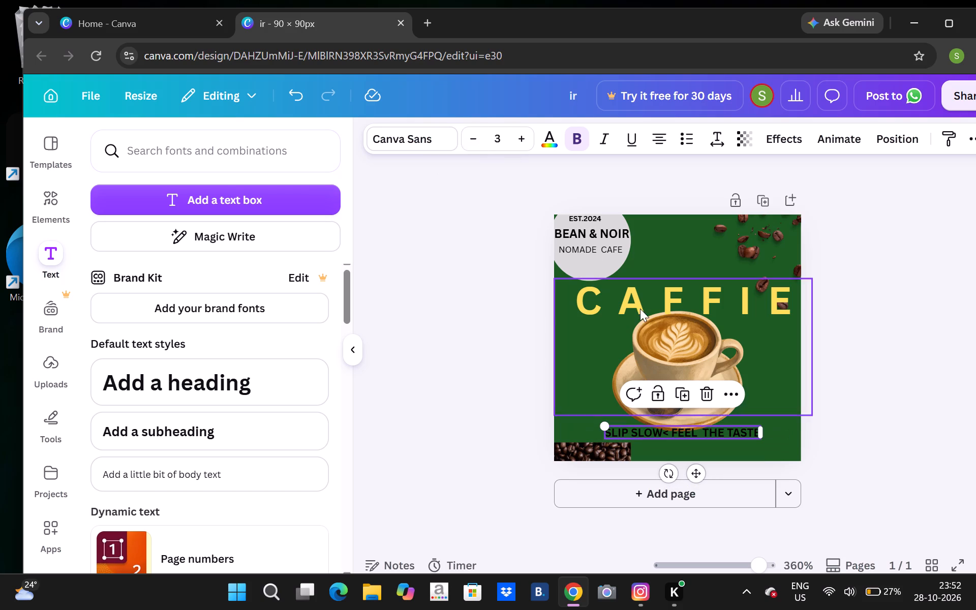
{"action": "left_click_drag", "start_coordinate": [684, 428], "coordinate": [699, 437]}
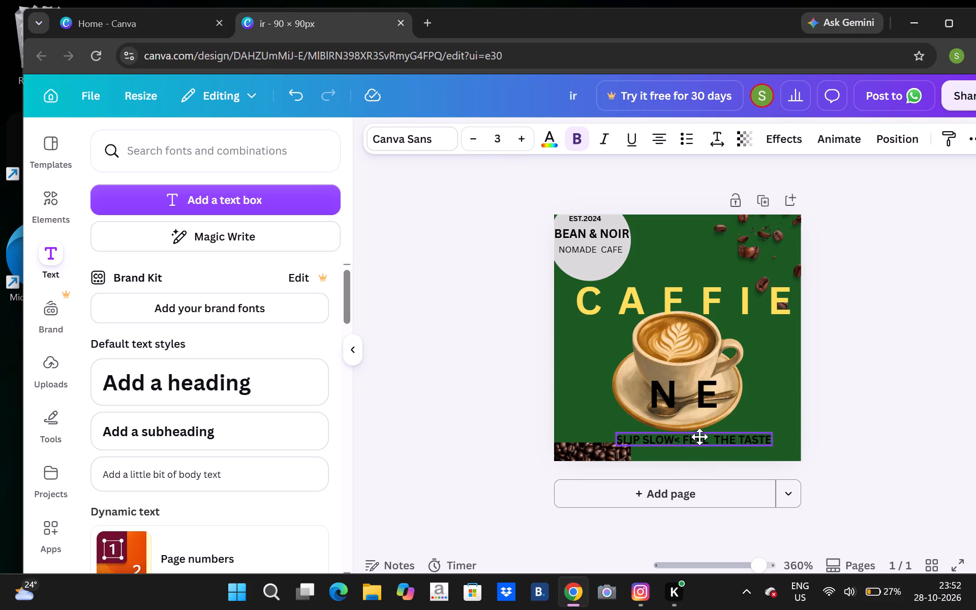
{"action": "left_click_drag", "start_coordinate": [699, 437], "coordinate": [716, 437]}
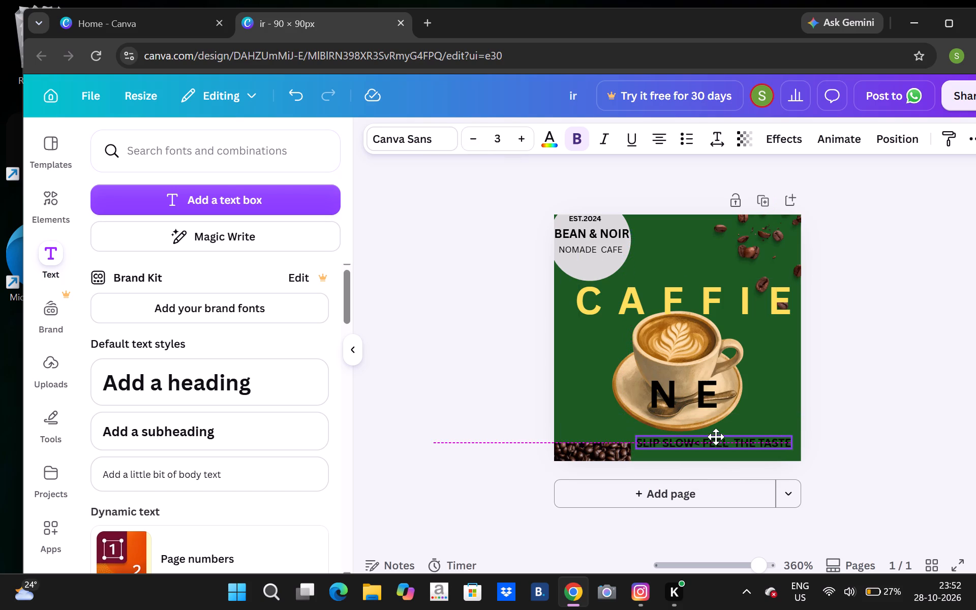
{"action": "left_click_drag", "start_coordinate": [716, 437], "coordinate": [713, 433]}
{"action": "left_click", "coordinate": [900, 367]}
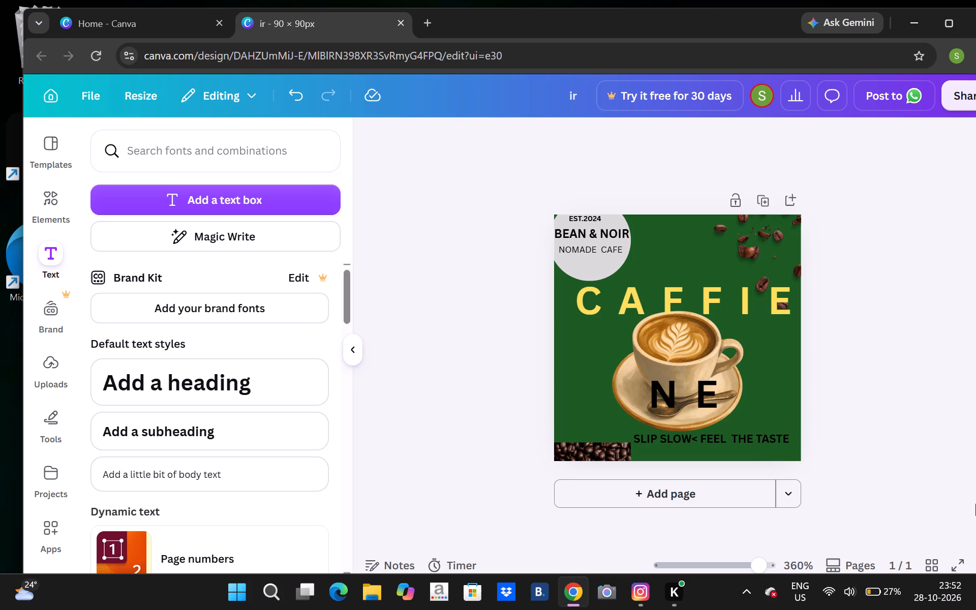
Replace the "<" after SLOW in the tagline with "=".
{"action": "left_click", "coordinate": [696, 440]}
{"action": "left_click", "coordinate": [696, 440]}
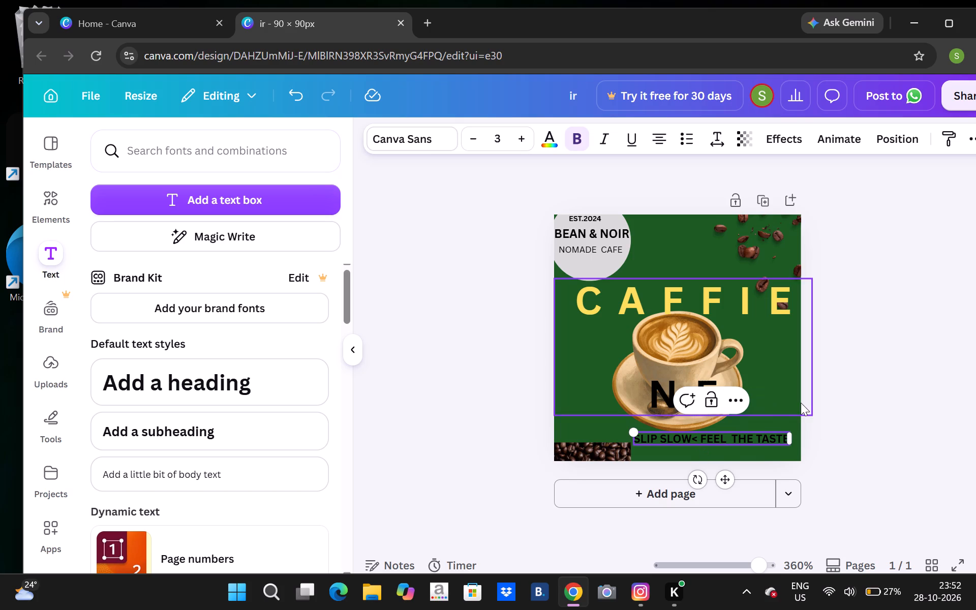
{"action": "key", "text": "BackSpace"}
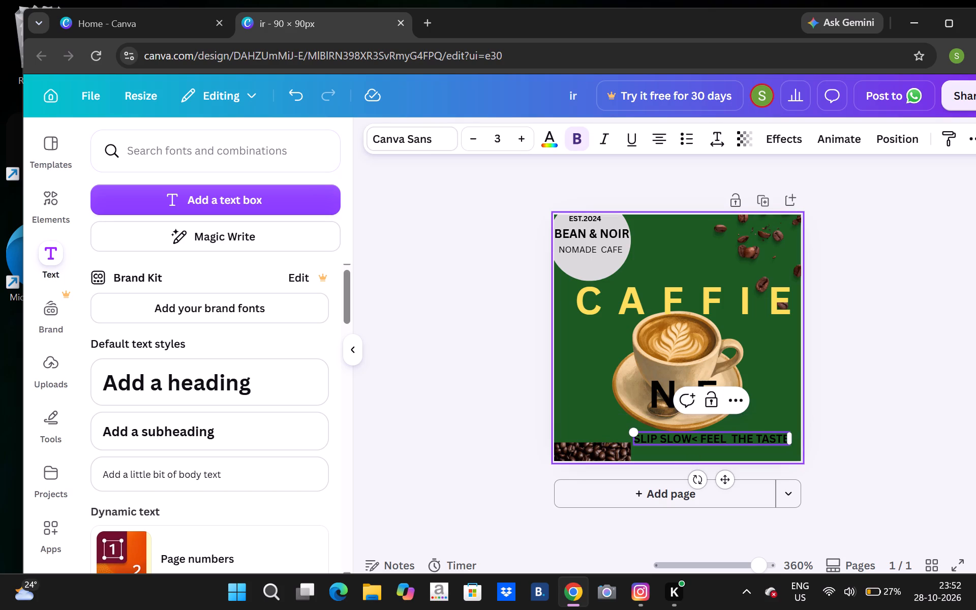
{"action": "key", "text": "equal"}
{"action": "left_click", "coordinate": [920, 456]}
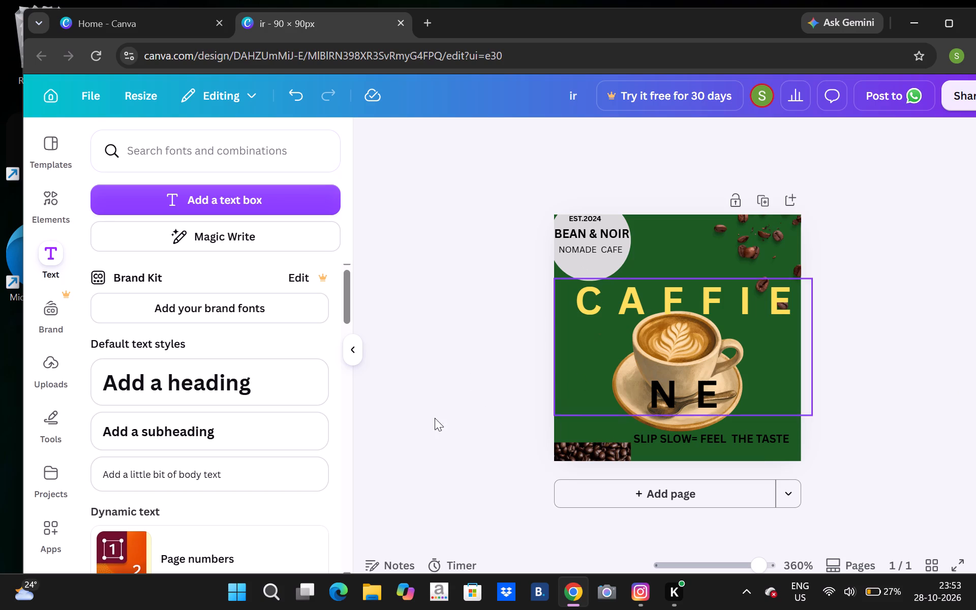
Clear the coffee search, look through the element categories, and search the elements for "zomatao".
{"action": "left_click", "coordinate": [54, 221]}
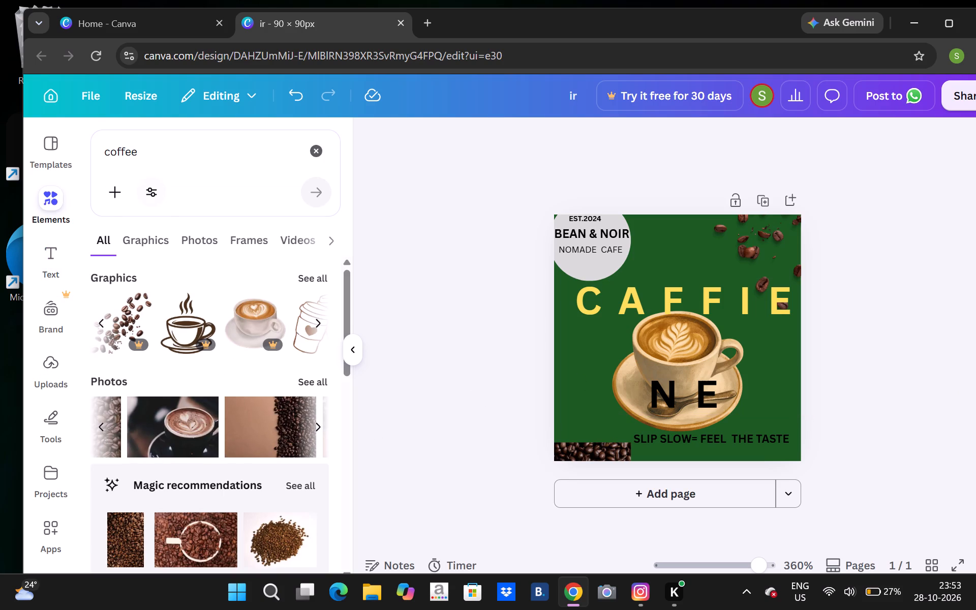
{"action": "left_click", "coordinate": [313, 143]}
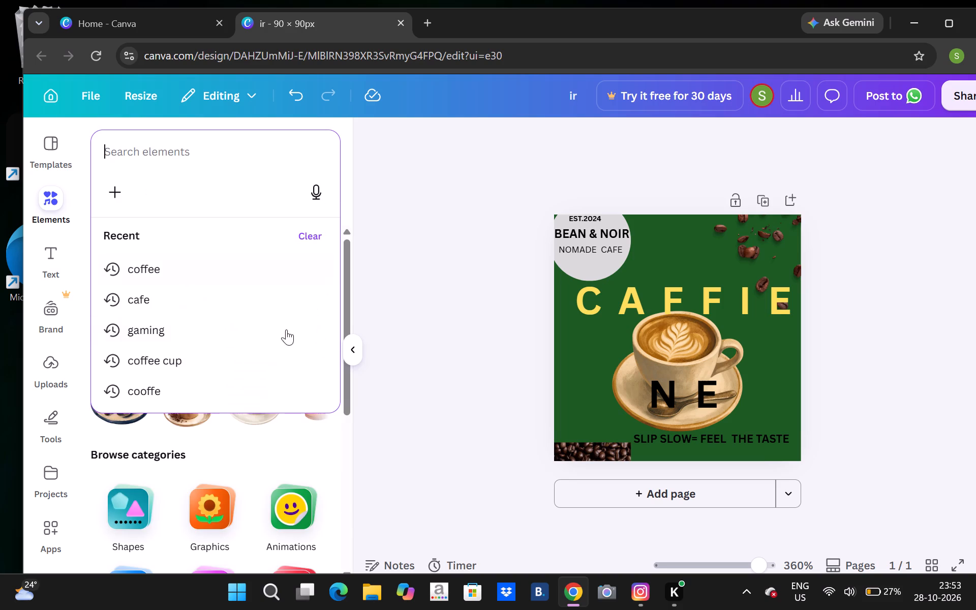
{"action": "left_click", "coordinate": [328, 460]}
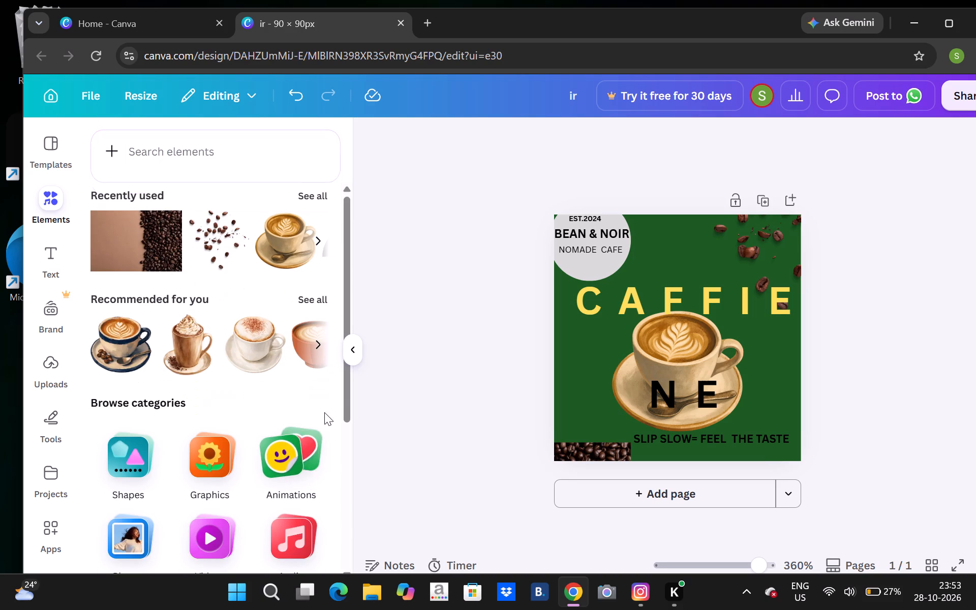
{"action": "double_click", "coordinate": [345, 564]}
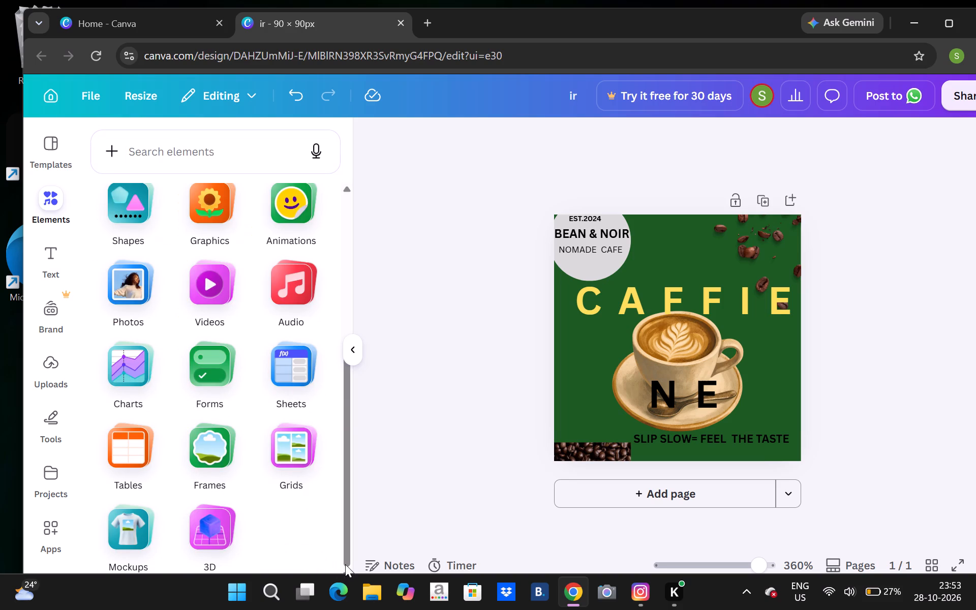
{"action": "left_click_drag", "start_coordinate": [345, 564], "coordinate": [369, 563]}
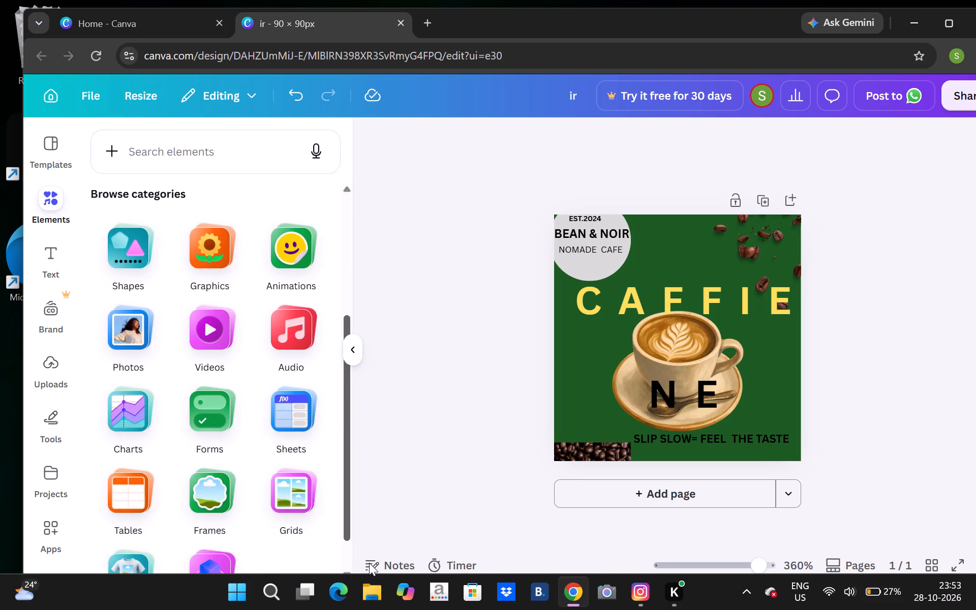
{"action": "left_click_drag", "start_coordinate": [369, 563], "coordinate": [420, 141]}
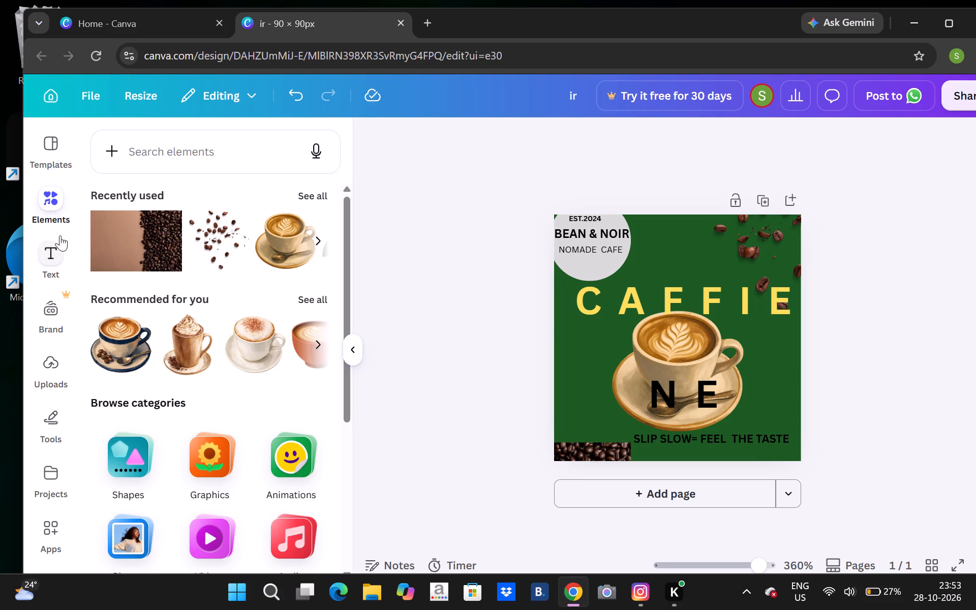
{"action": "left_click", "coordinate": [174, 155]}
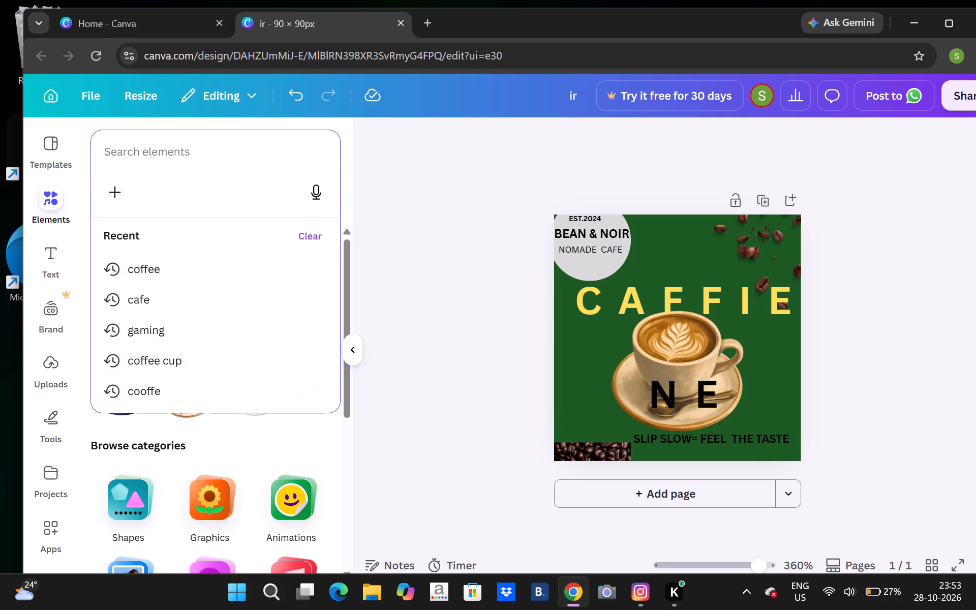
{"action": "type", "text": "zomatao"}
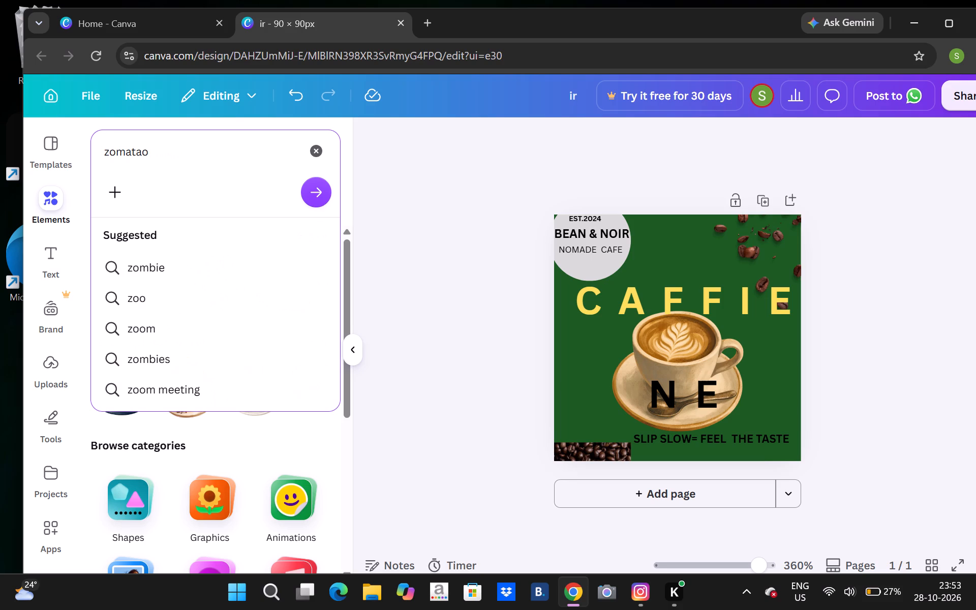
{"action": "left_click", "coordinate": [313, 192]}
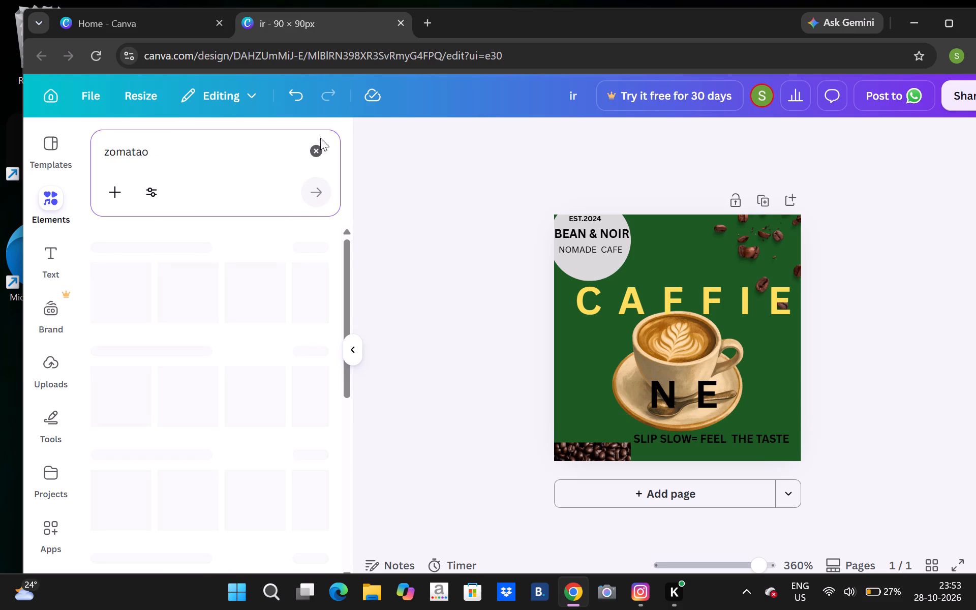
Search the elements for "online delivery", add the blue scooter rider carrying a box, and place it over the cup and title.
{"action": "left_click", "coordinate": [312, 148]}
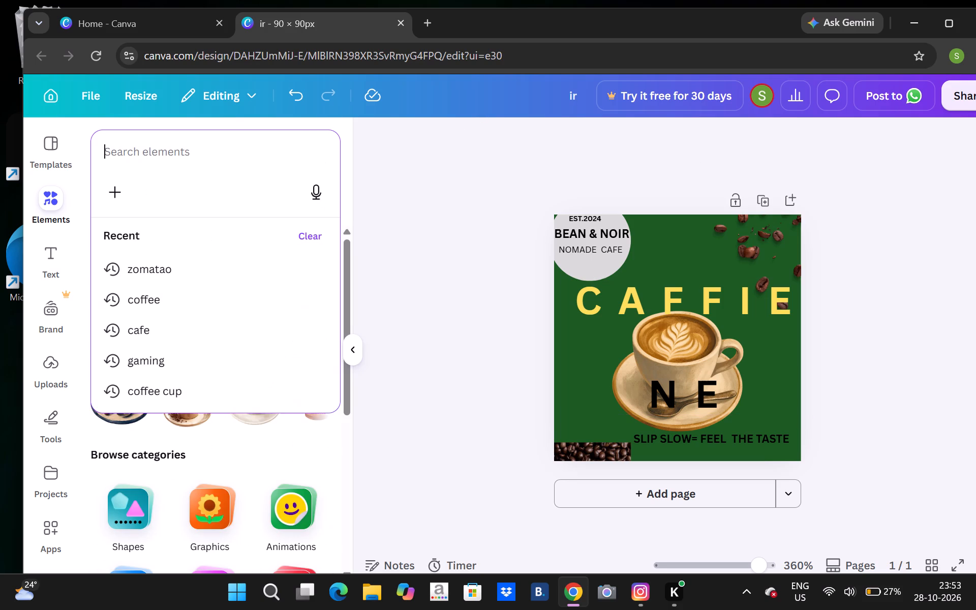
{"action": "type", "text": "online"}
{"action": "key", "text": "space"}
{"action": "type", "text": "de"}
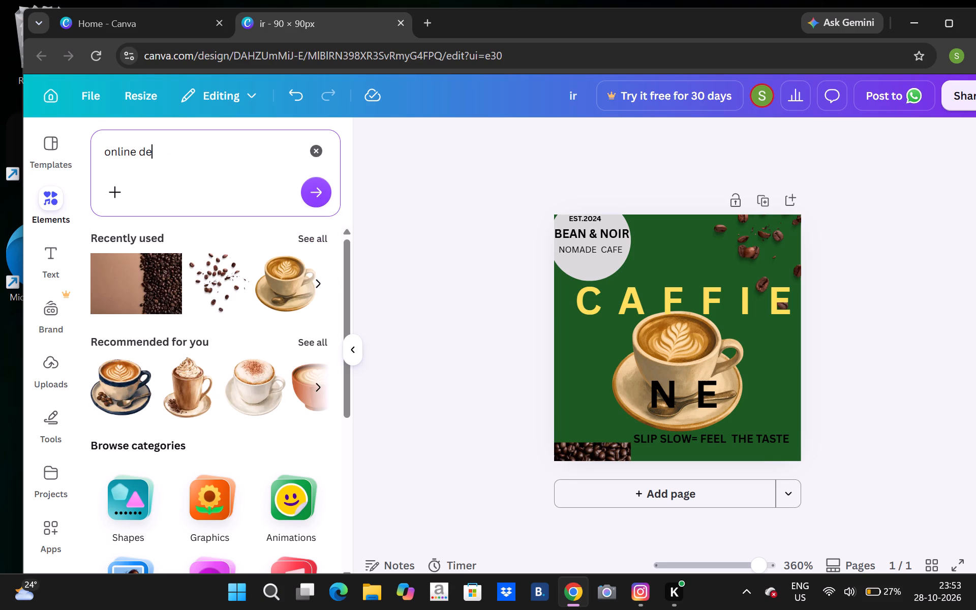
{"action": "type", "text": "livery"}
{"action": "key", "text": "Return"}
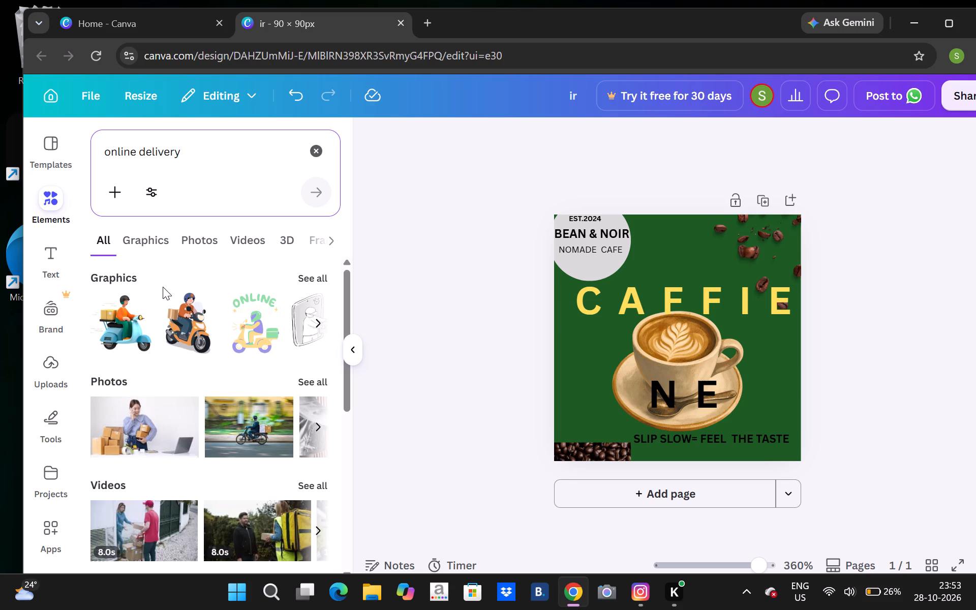
{"action": "left_click", "coordinate": [135, 319]}
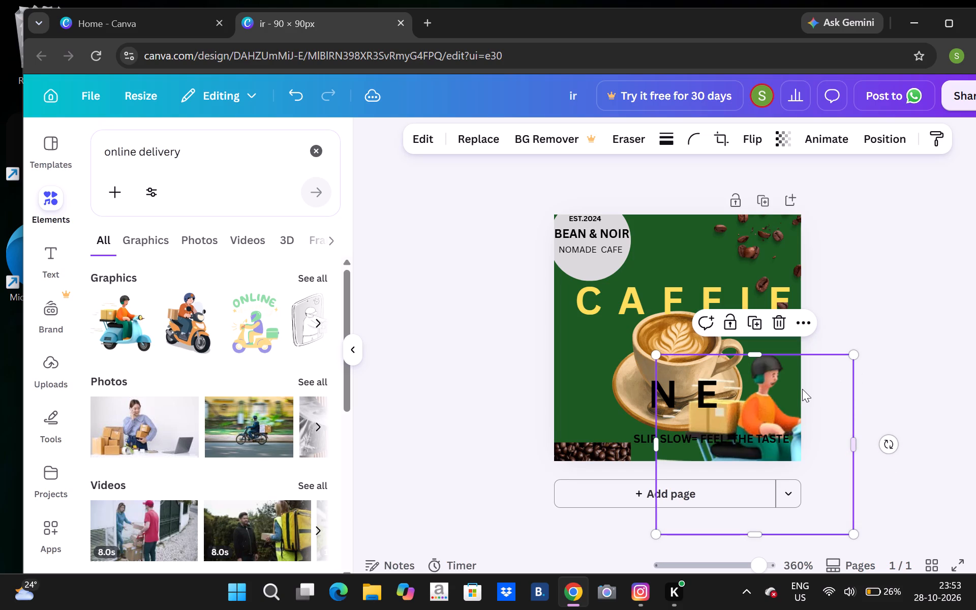
{"action": "left_click_drag", "start_coordinate": [802, 389], "coordinate": [731, 356]}
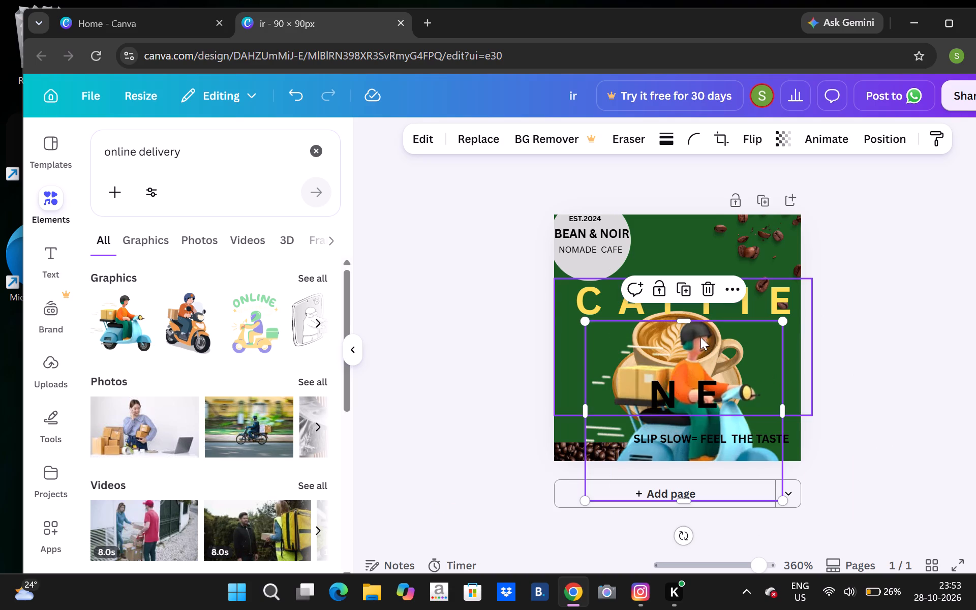
{"action": "left_click_drag", "start_coordinate": [772, 343], "coordinate": [746, 359]}
{"action": "left_click_drag", "start_coordinate": [680, 381], "coordinate": [682, 285]}
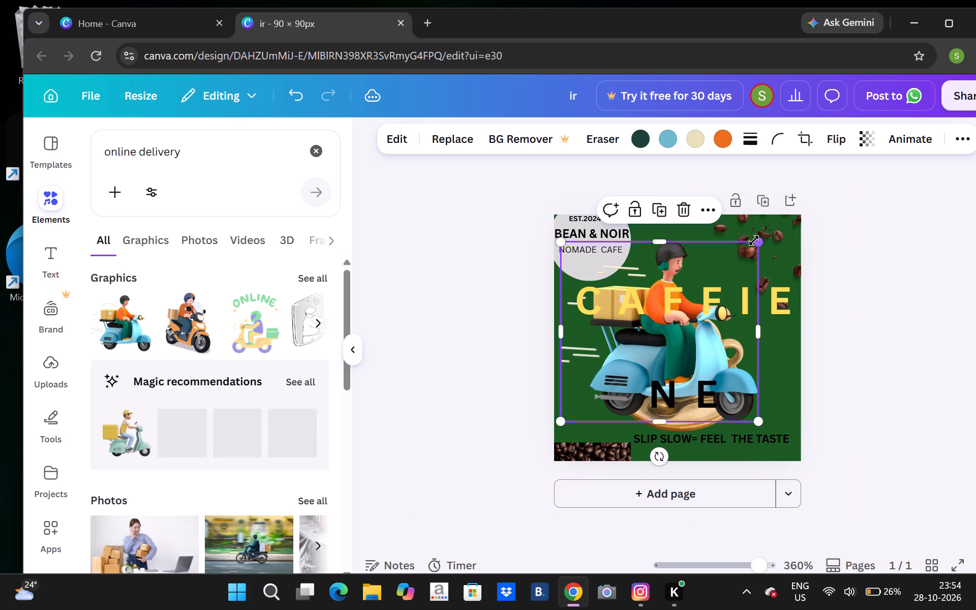
Lock the CAFFIE NE title text.
{"action": "left_click", "coordinate": [750, 255]}
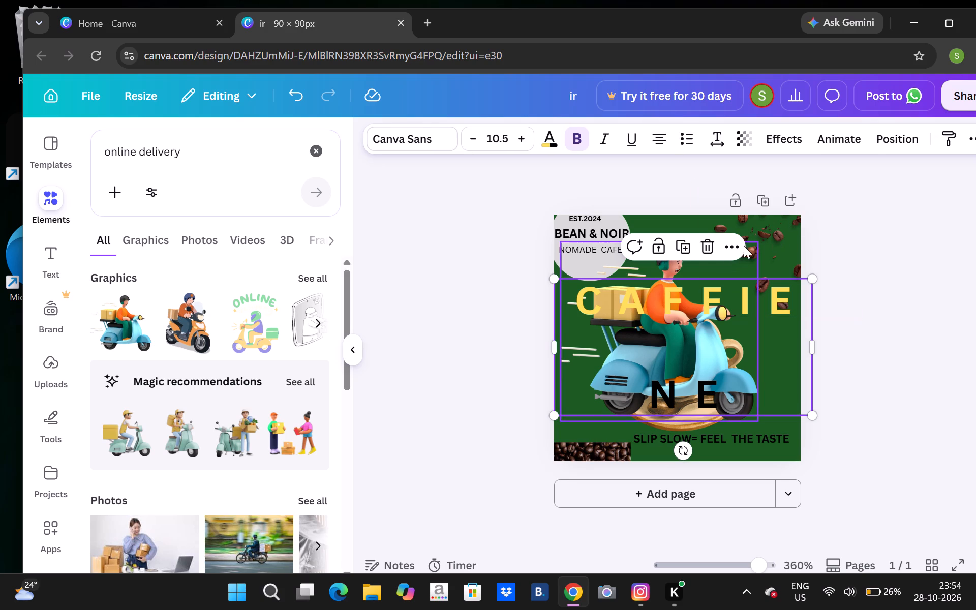
{"action": "left_click", "coordinate": [660, 248]}
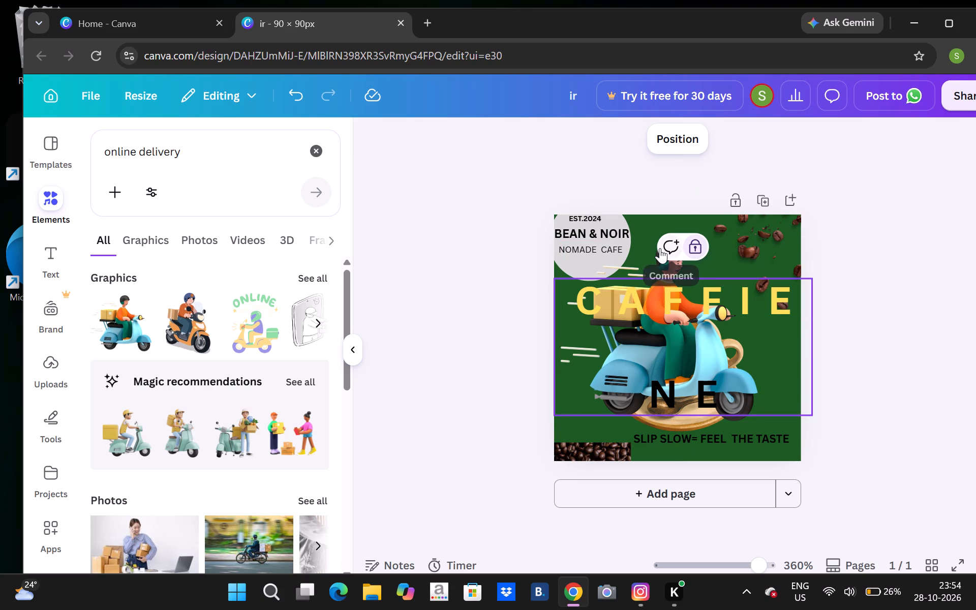
{"action": "left_click", "coordinate": [700, 300]}
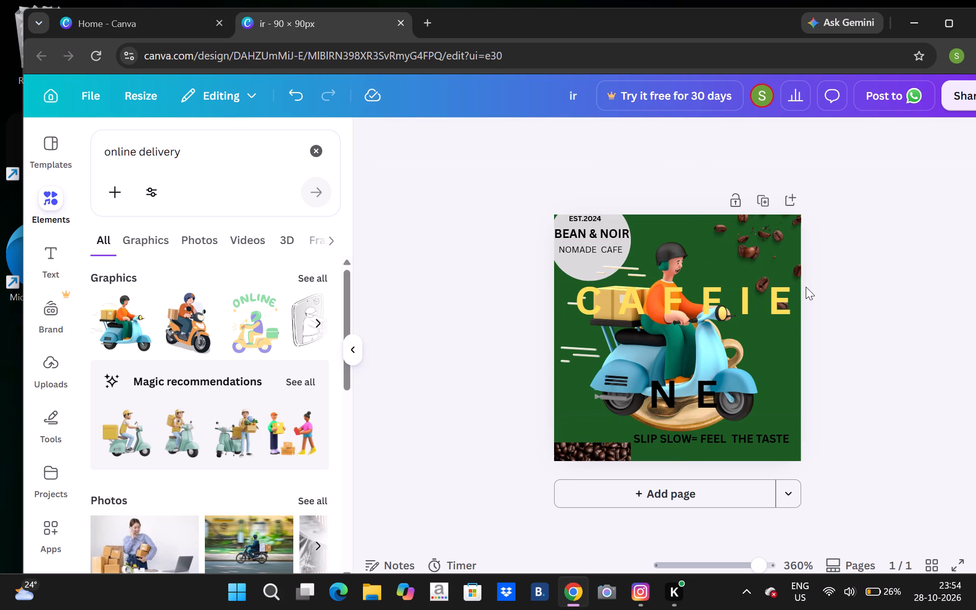
Select the scooter rider graphic together with the latte cup and lock both.
{"action": "left_click_drag", "start_coordinate": [731, 351], "coordinate": [683, 332]}
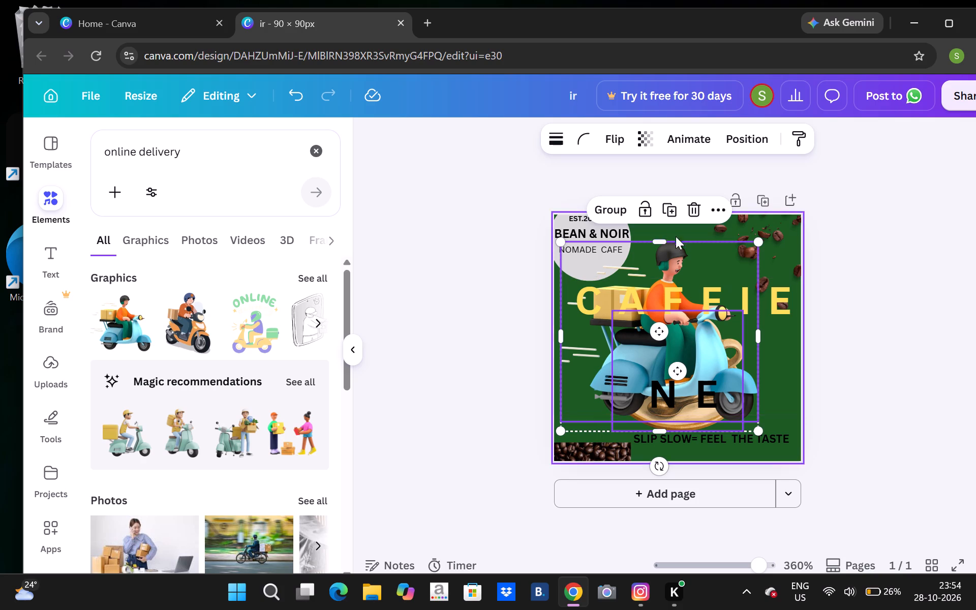
{"action": "left_click", "coordinate": [756, 258]}
{"action": "left_click", "coordinate": [696, 307]}
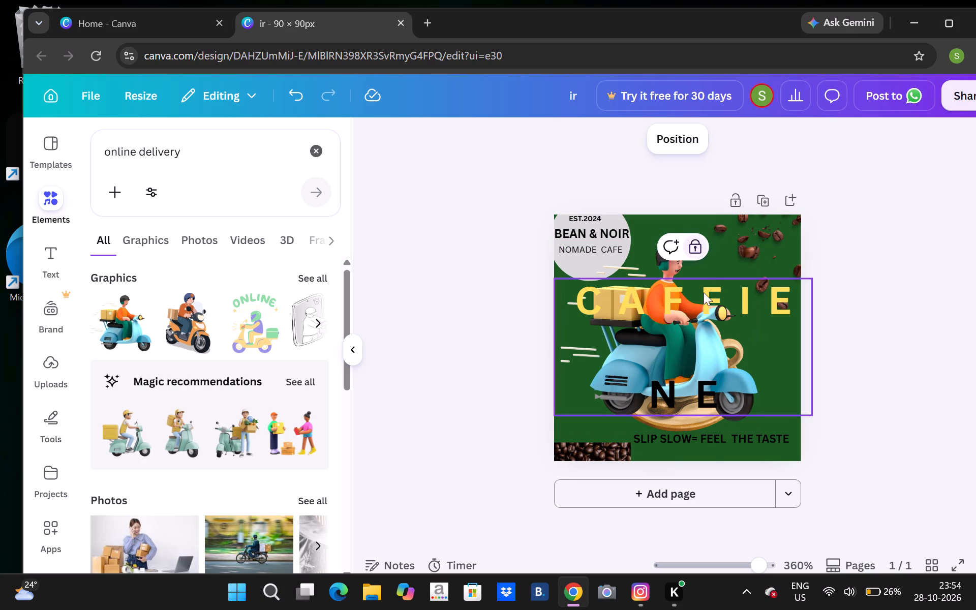
{"action": "left_click", "coordinate": [660, 343]}
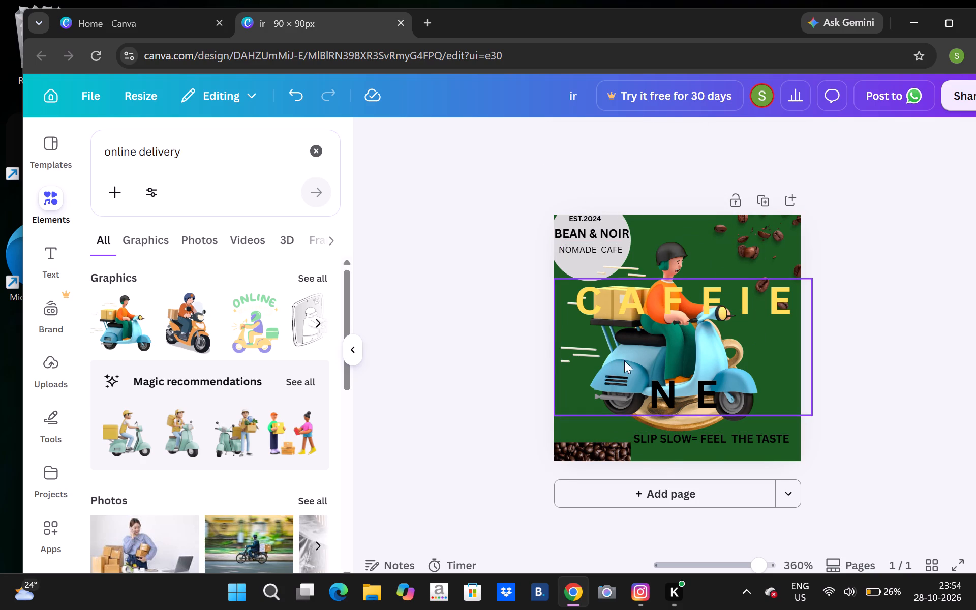
{"action": "left_click_drag", "start_coordinate": [626, 367], "coordinate": [535, 429]}
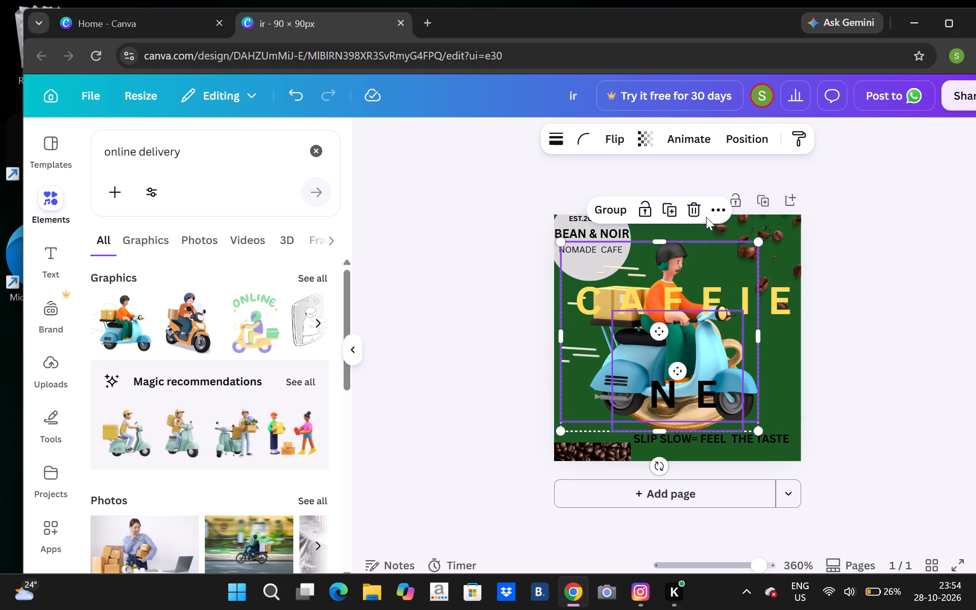
{"action": "left_click", "coordinate": [650, 203]}
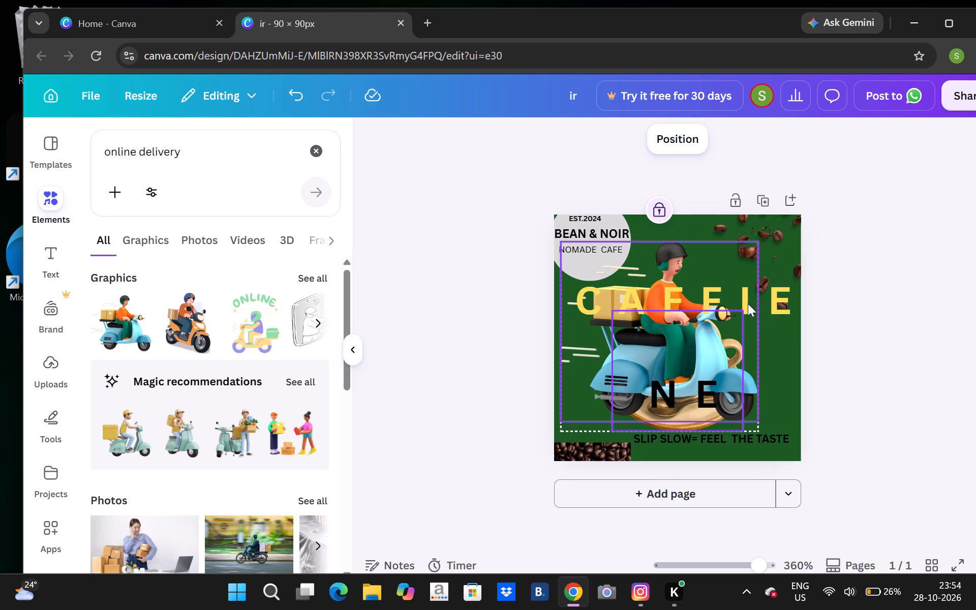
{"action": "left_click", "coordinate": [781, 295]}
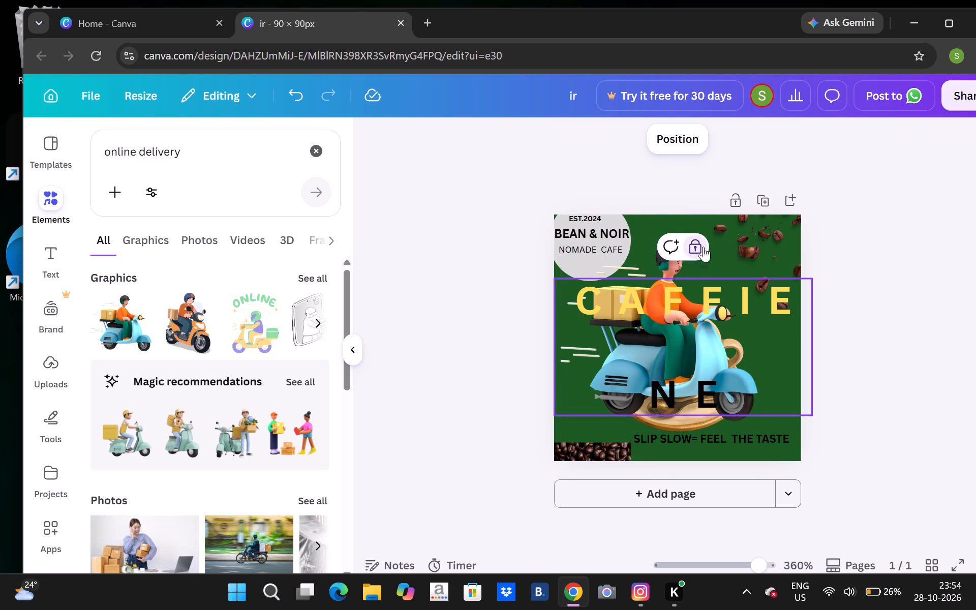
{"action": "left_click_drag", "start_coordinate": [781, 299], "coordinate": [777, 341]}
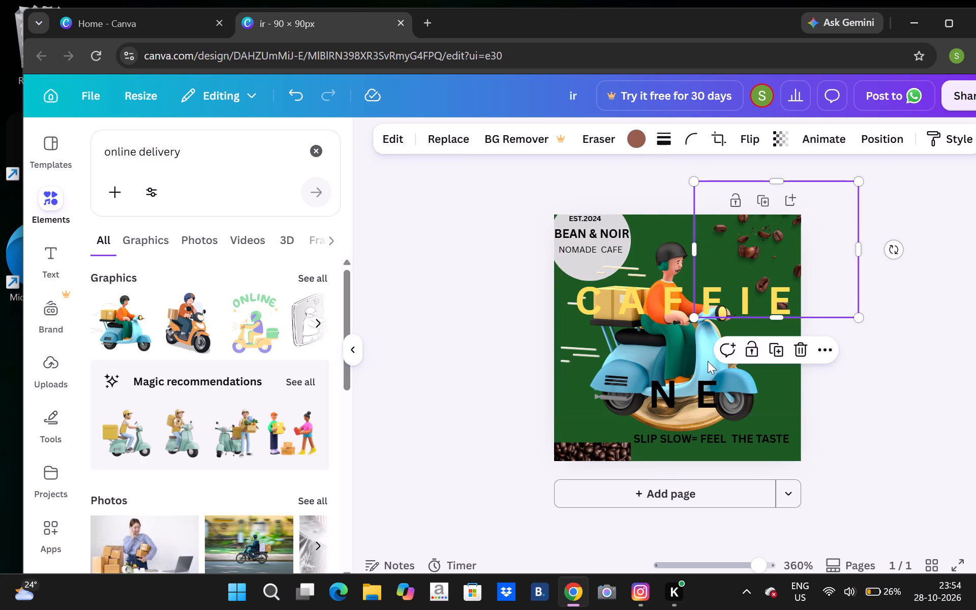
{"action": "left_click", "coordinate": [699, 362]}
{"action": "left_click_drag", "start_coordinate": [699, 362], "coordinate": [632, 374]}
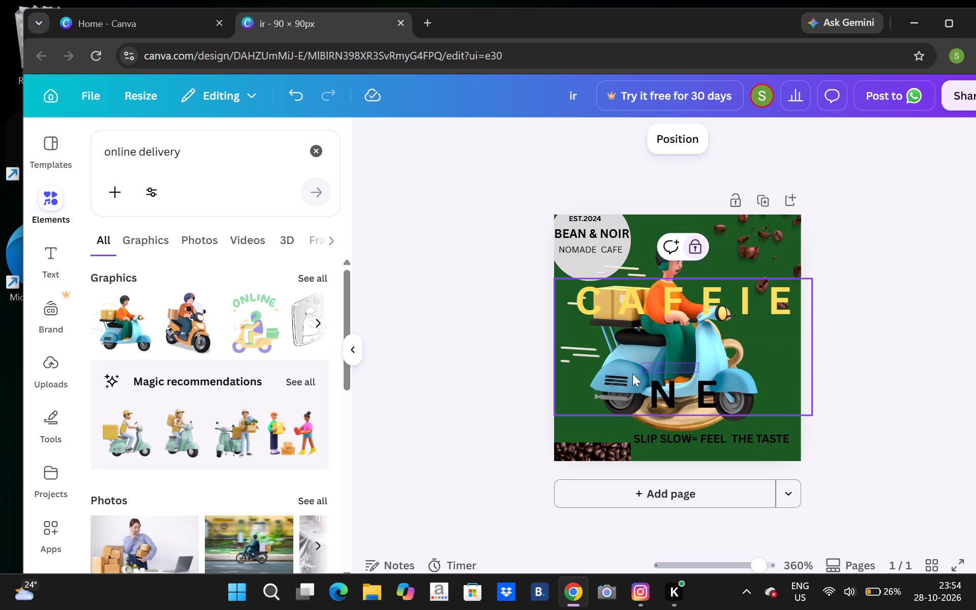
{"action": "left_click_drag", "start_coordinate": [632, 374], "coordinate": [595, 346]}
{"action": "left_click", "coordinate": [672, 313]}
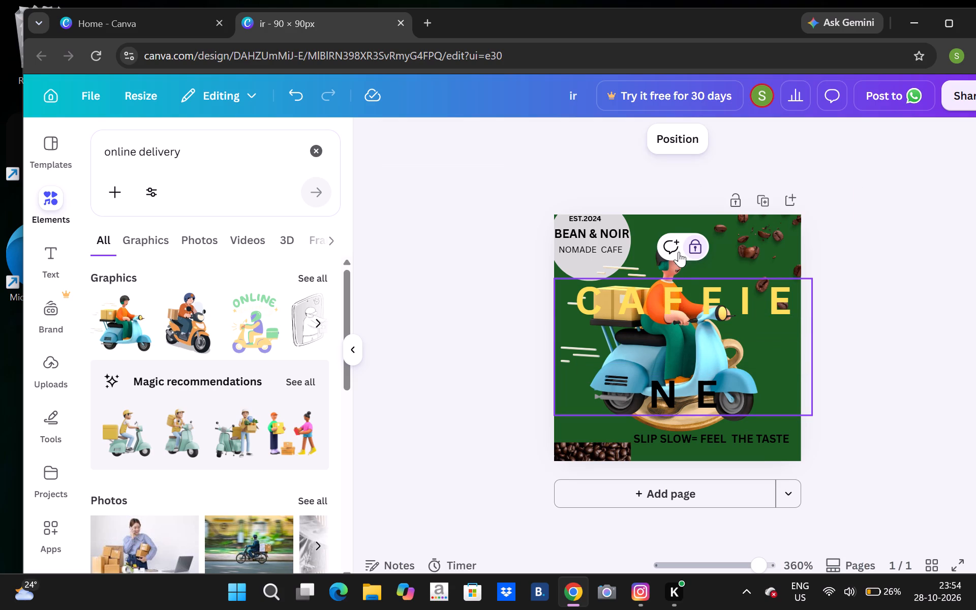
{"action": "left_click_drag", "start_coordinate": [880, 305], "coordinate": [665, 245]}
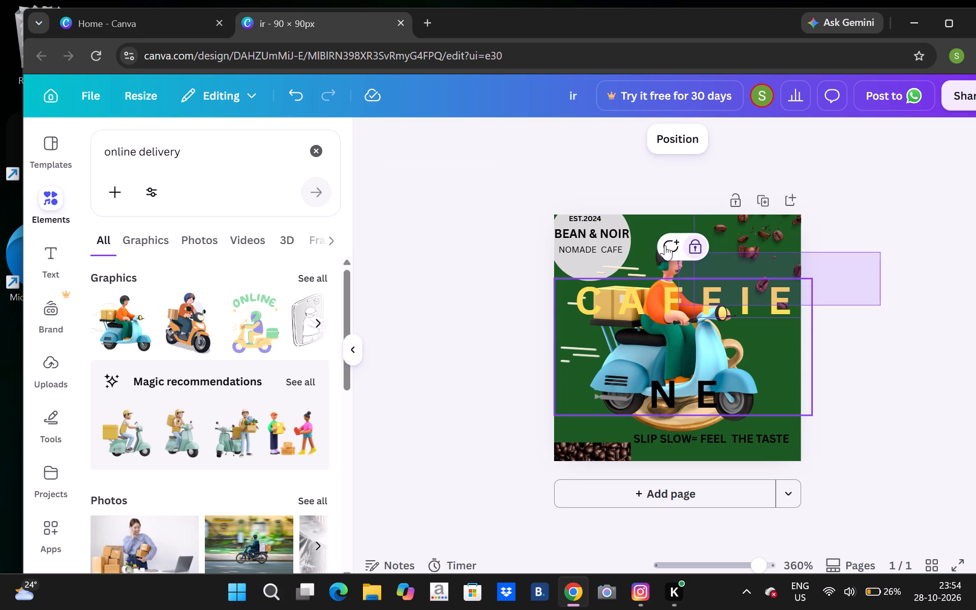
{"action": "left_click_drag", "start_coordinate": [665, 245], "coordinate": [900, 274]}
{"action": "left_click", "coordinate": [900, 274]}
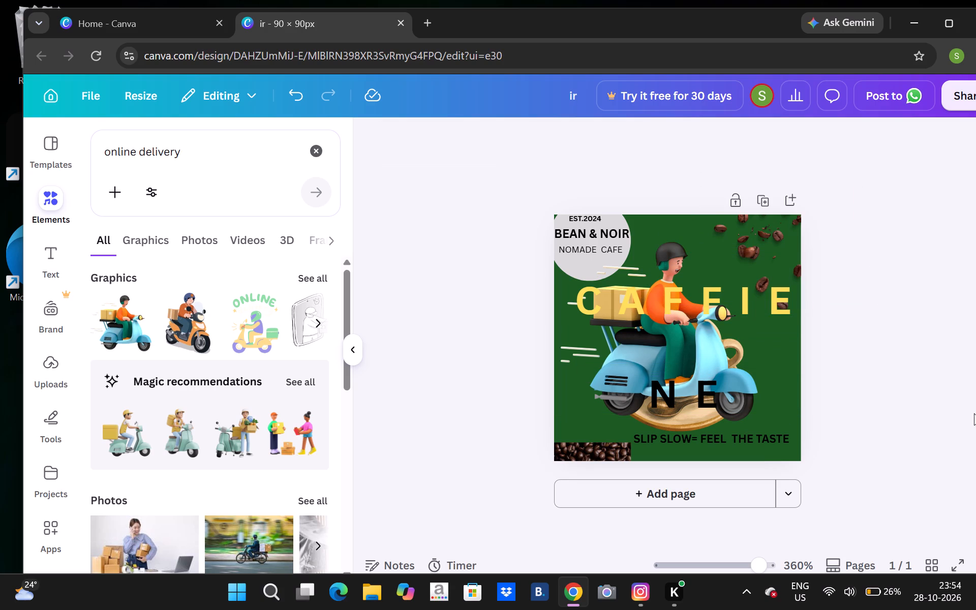
Unlock the scooter rider graphic and shrink it to a small accent beside the saucer, in the design's lower-left area.
{"action": "left_click", "coordinate": [680, 260]}
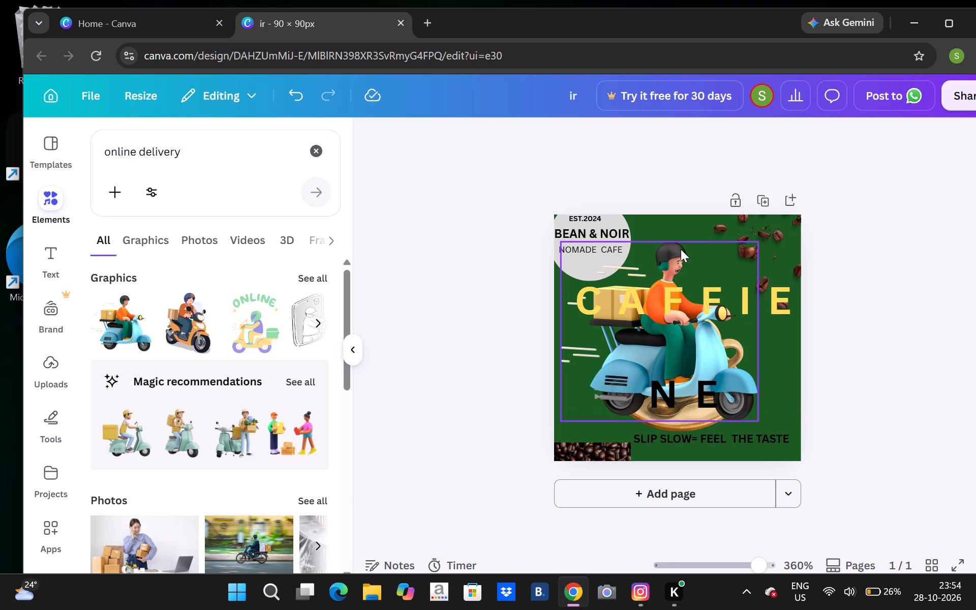
{"action": "left_click_drag", "start_coordinate": [679, 252], "coordinate": [606, 248]}
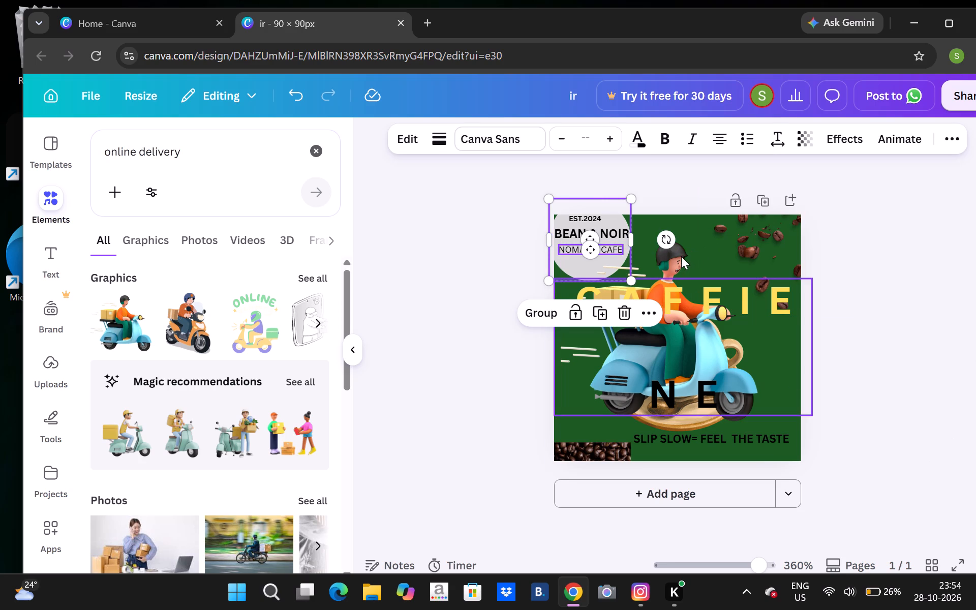
{"action": "left_click", "coordinate": [682, 253]}
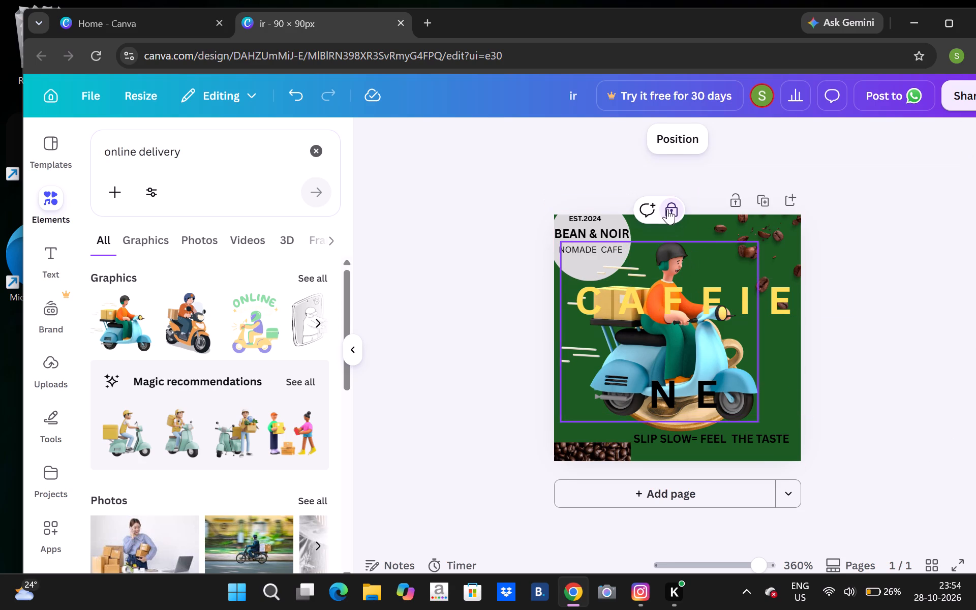
{"action": "left_click", "coordinate": [667, 208]}
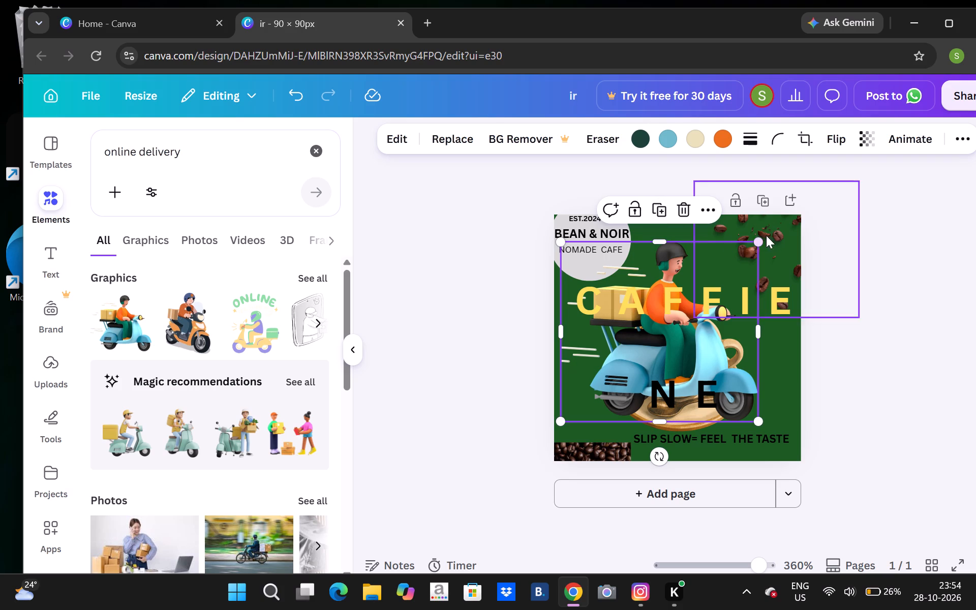
{"action": "left_click_drag", "start_coordinate": [754, 239], "coordinate": [620, 334]}
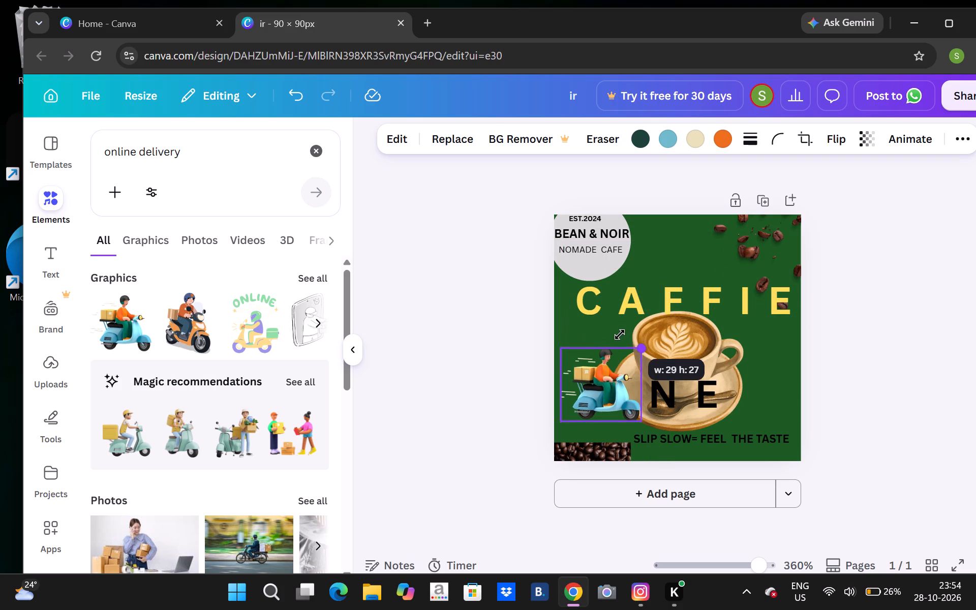
{"action": "left_click_drag", "start_coordinate": [620, 334], "coordinate": [558, 341]}
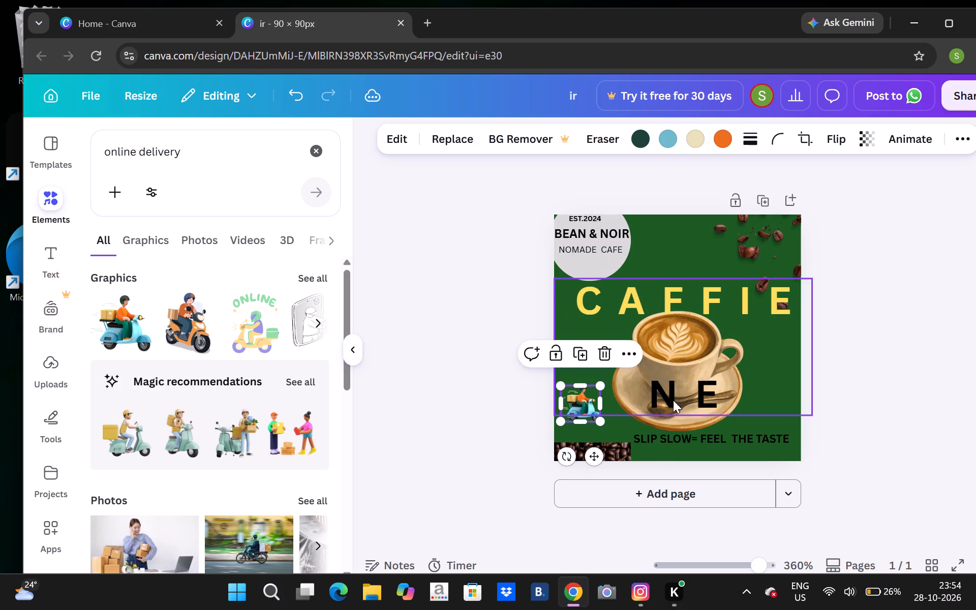
{"action": "left_click", "coordinate": [832, 418]}
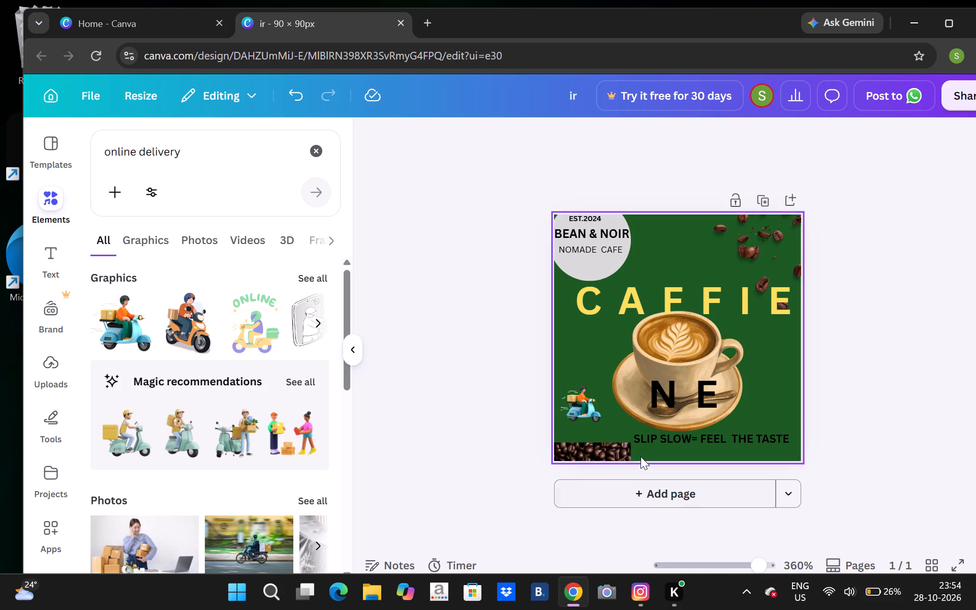
Delete the coffee bean strip at the bottom-left corner of the design.
{"action": "left_click", "coordinate": [626, 451]}
{"action": "left_click", "coordinate": [560, 402]}
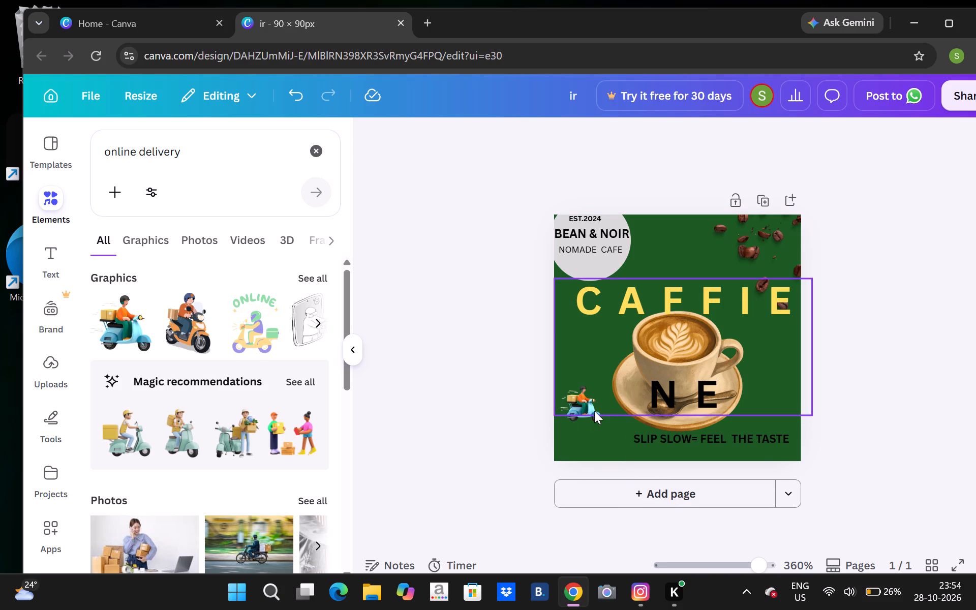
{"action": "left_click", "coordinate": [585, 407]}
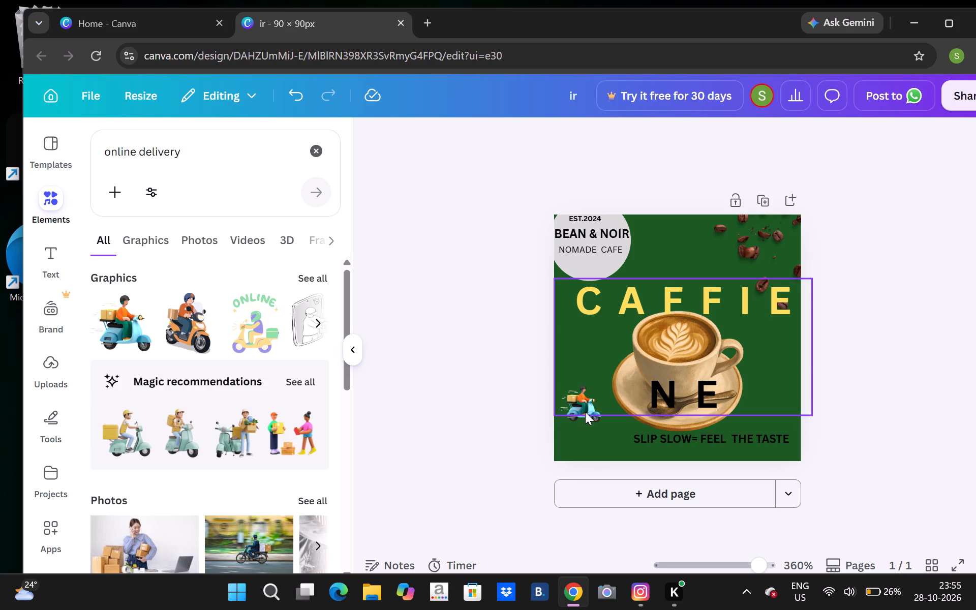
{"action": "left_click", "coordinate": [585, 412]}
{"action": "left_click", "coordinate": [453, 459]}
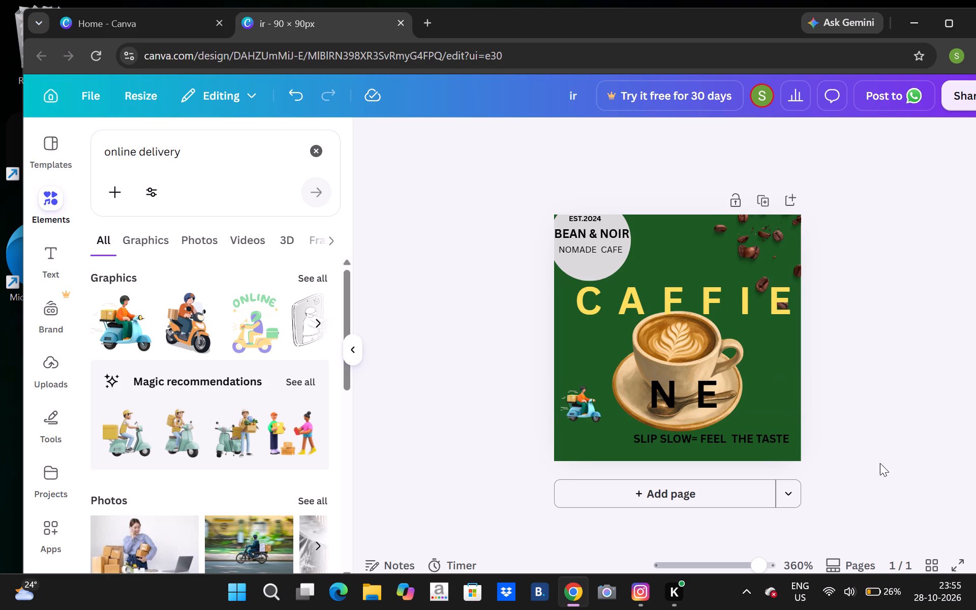
Move the tagline "SLIP SLOW= FEEL THE TASTE" from the bottom of the design to just above the yellow CAFFIE line.
{"action": "left_click_drag", "start_coordinate": [761, 444], "coordinate": [761, 444]}
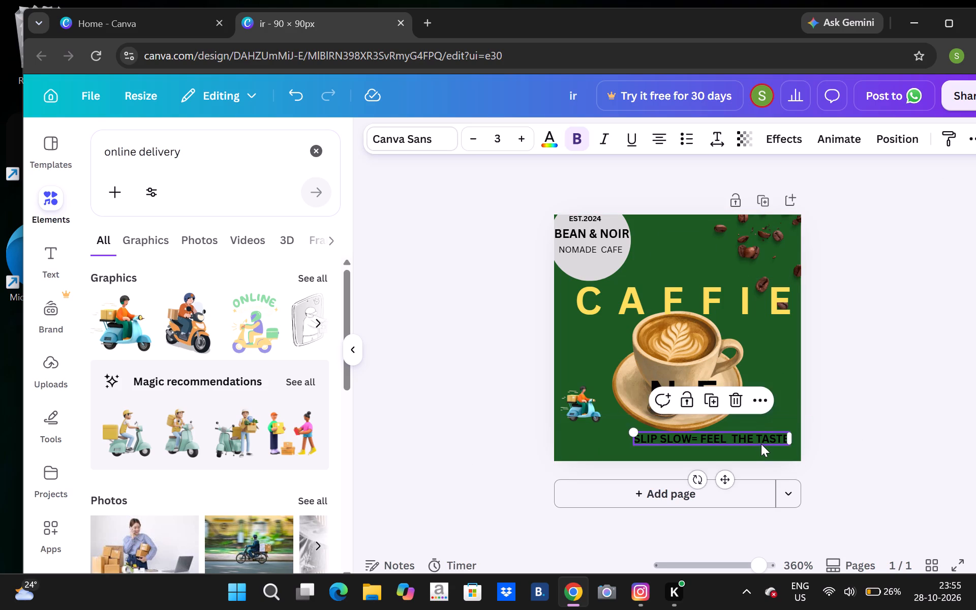
{"action": "left_click_drag", "start_coordinate": [761, 444], "coordinate": [734, 301]}
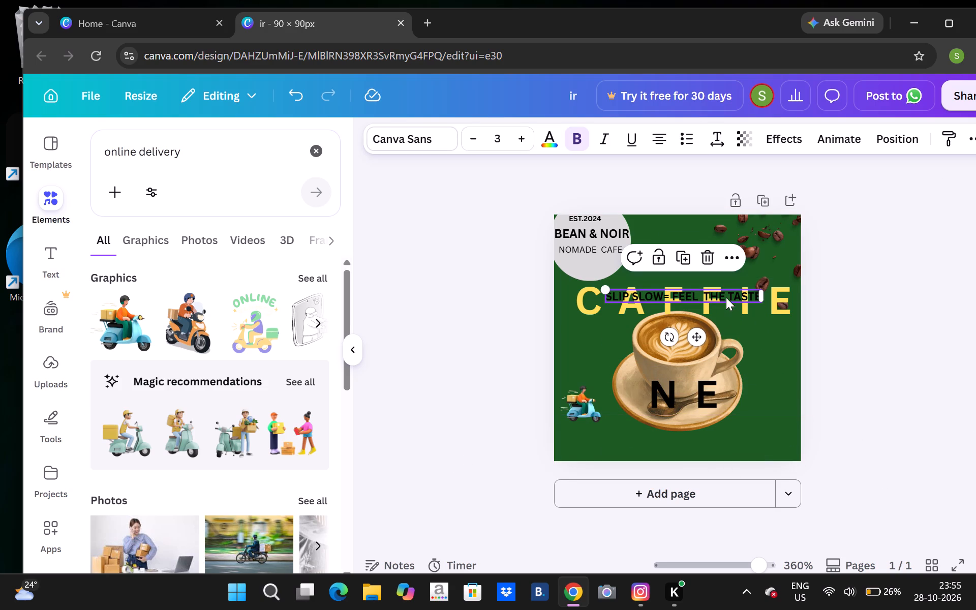
{"action": "left_click", "coordinate": [724, 285]}
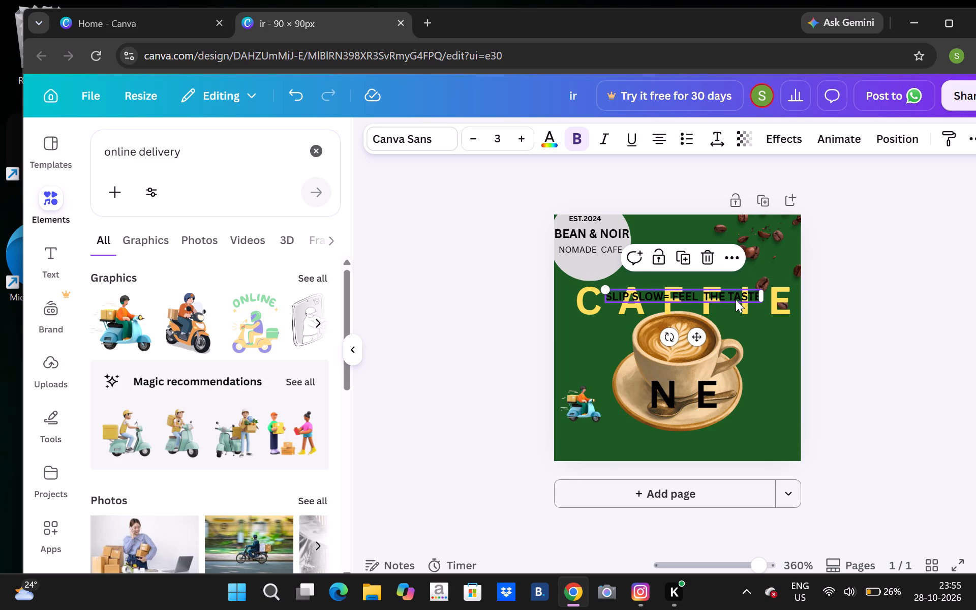
{"action": "left_click", "coordinate": [734, 295]}
{"action": "left_click", "coordinate": [735, 294]}
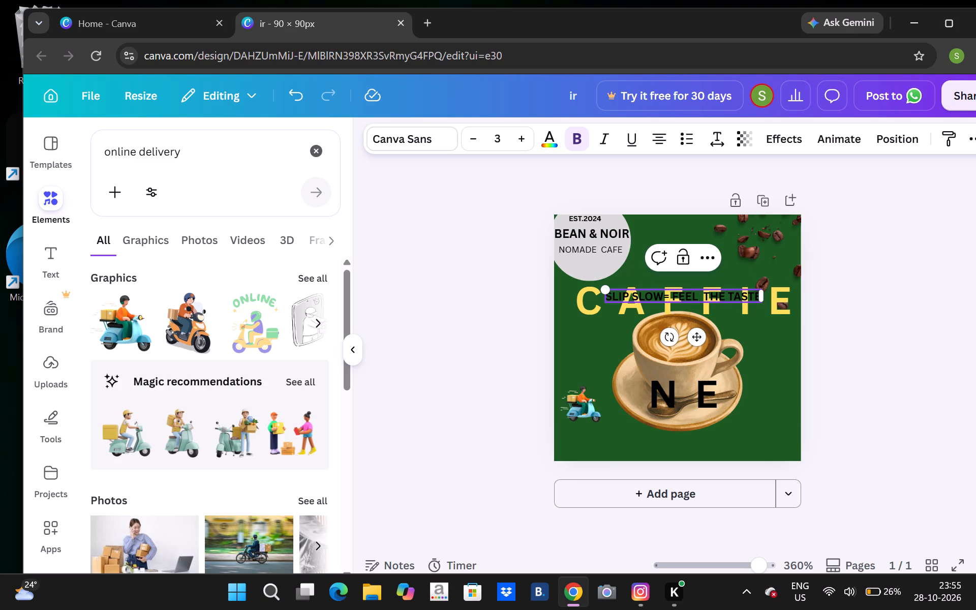
{"action": "left_click", "coordinate": [709, 285]}
{"action": "left_click", "coordinate": [828, 359]}
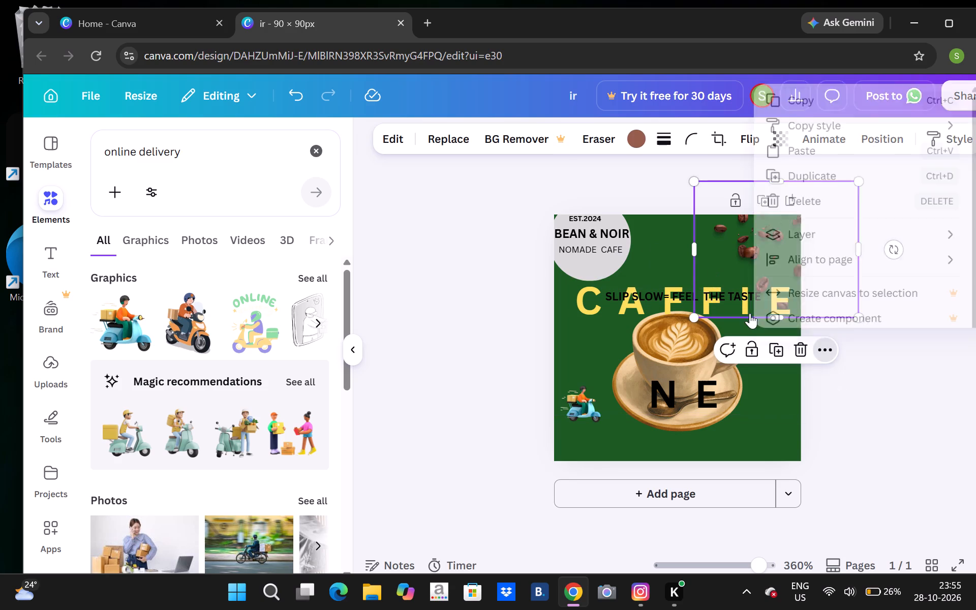
{"action": "left_click", "coordinate": [879, 392]}
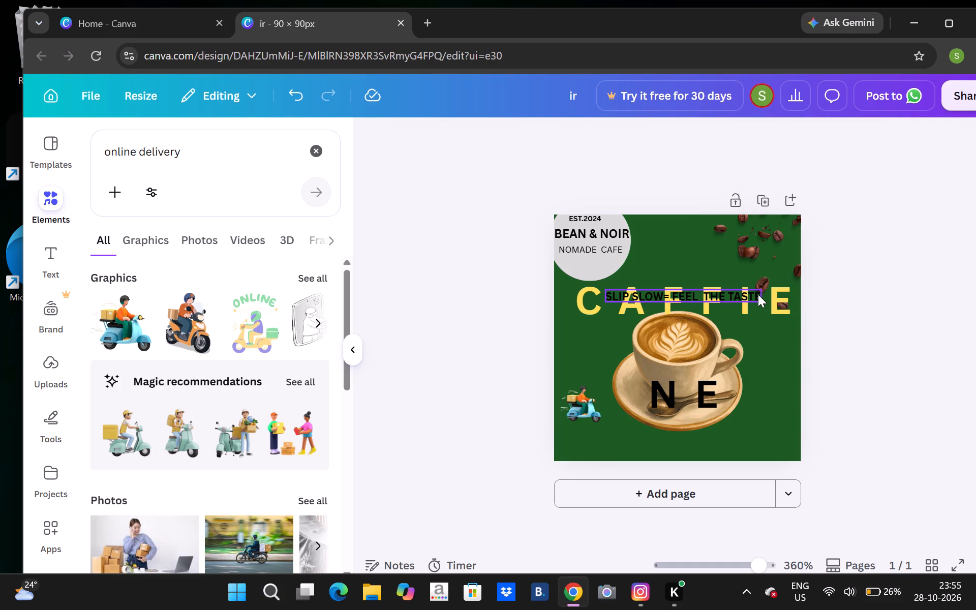
{"action": "left_click_drag", "start_coordinate": [758, 294], "coordinate": [757, 277]}
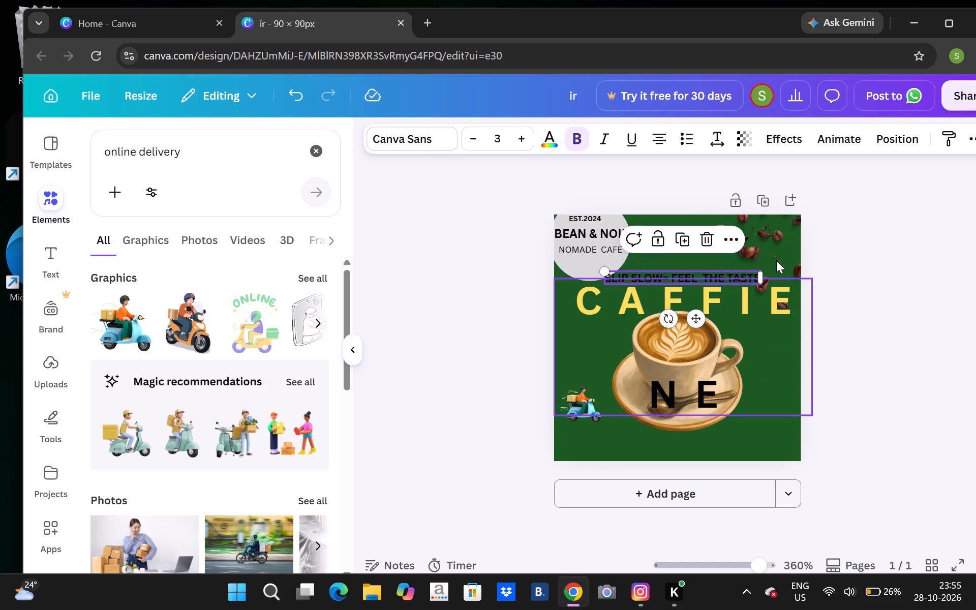
{"action": "left_click", "coordinate": [876, 322]}
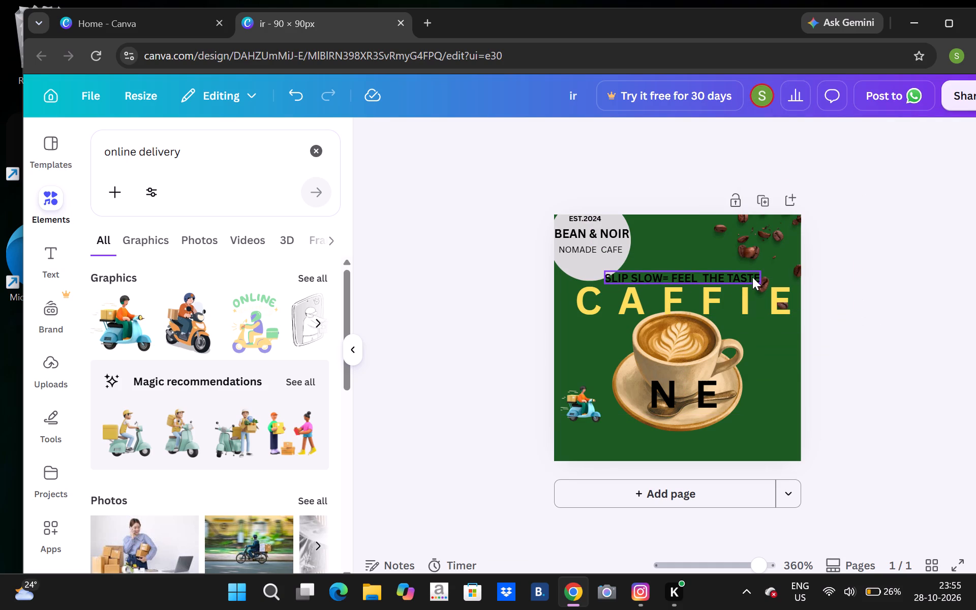
{"action": "left_click_drag", "start_coordinate": [752, 273], "coordinate": [757, 272]}
{"action": "left_click", "coordinate": [757, 268]}
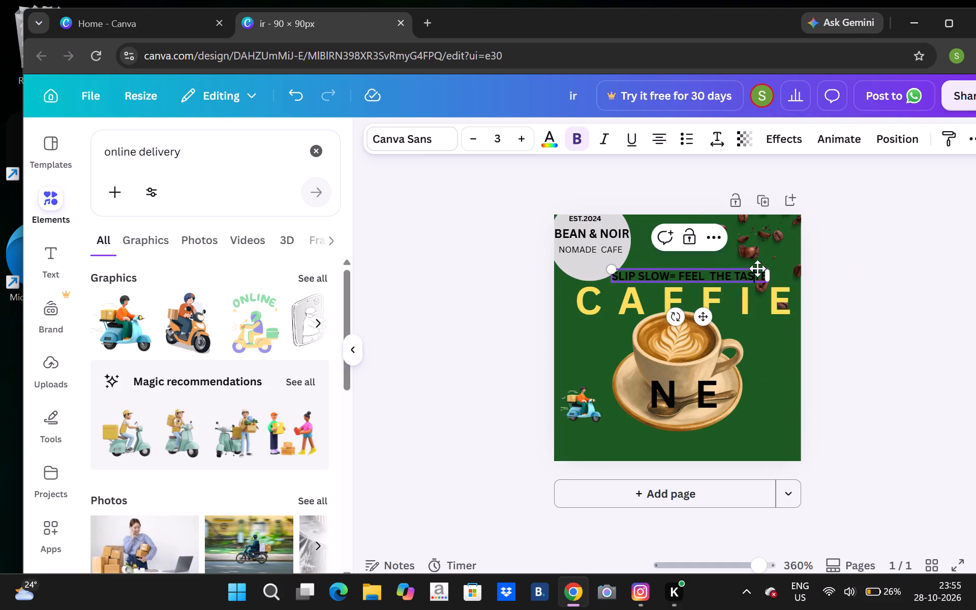
{"action": "left_click", "coordinate": [882, 349]}
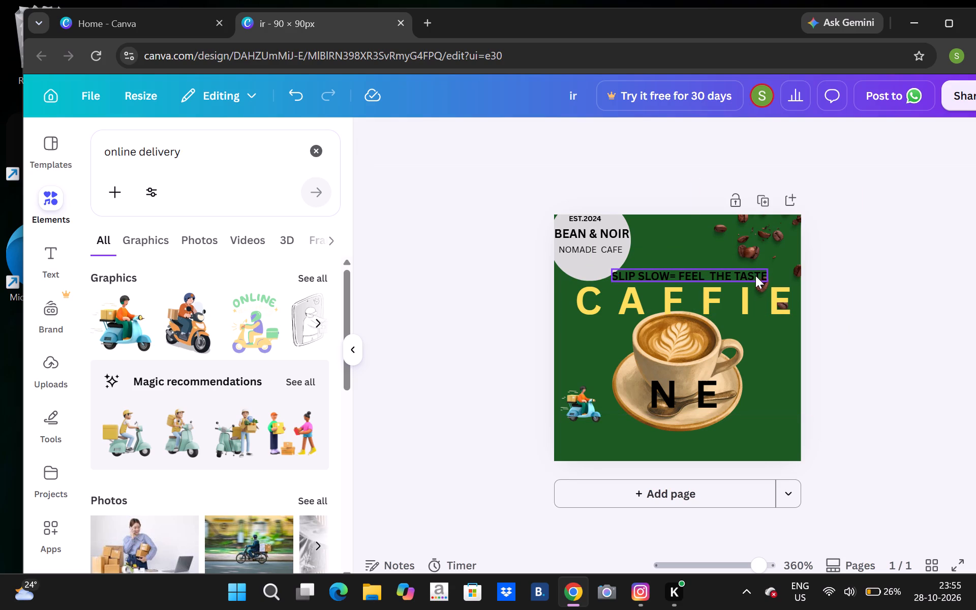
Shift the tagline sideways so it starts at the grey circle's edge, and raise it slightly for more space above CAFFIE.
{"action": "left_click", "coordinate": [755, 276]}
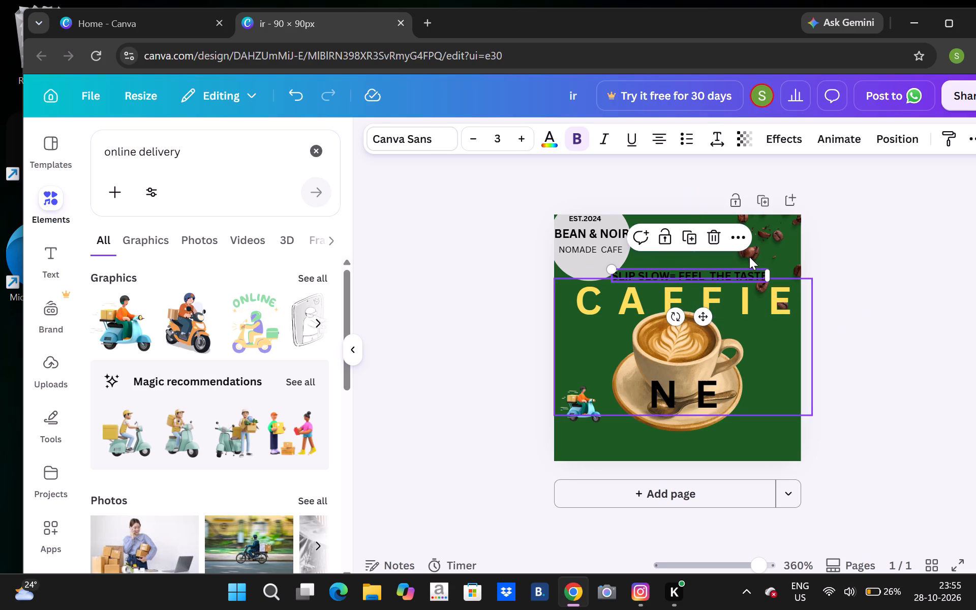
{"action": "left_click_drag", "start_coordinate": [749, 265], "coordinate": [772, 259]}
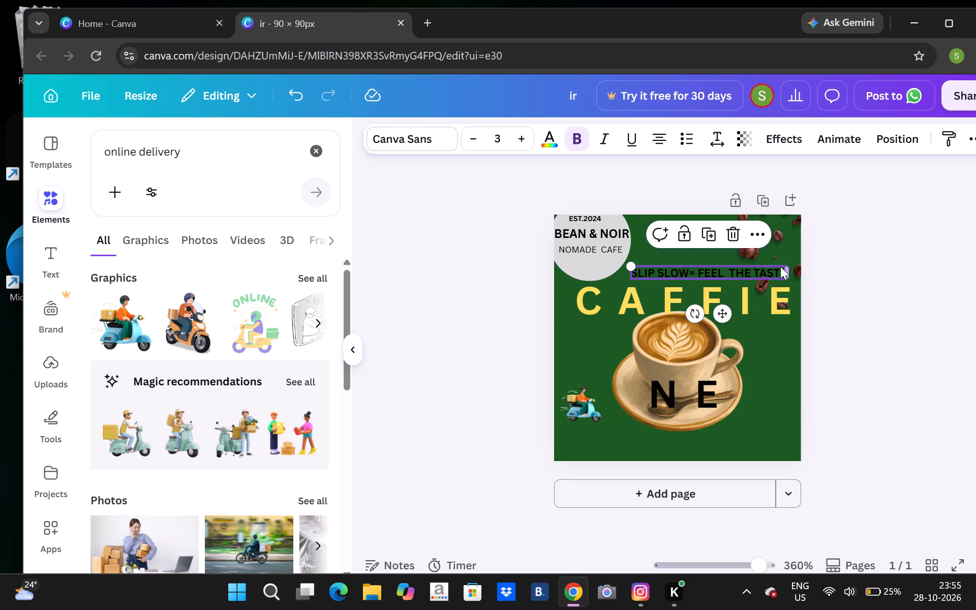
{"action": "left_click_drag", "start_coordinate": [771, 259], "coordinate": [768, 254]}
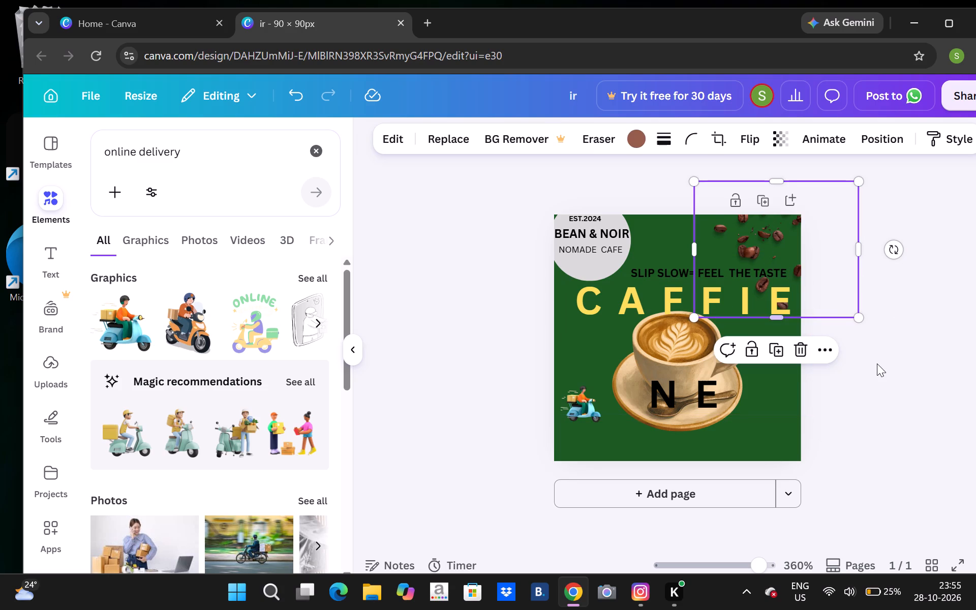
{"action": "left_click", "coordinate": [877, 363]}
{"action": "left_click", "coordinate": [750, 267]}
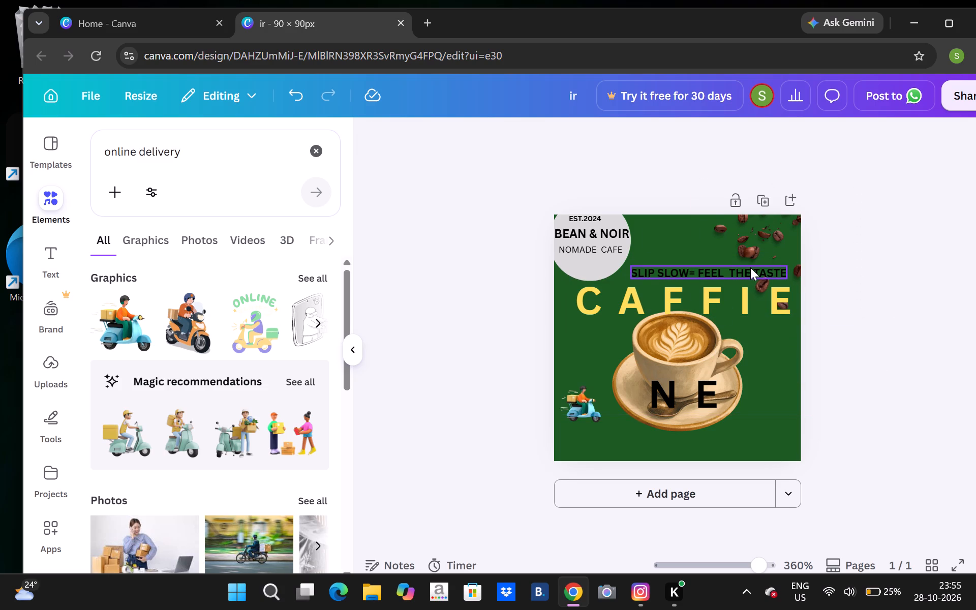
{"action": "left_click_drag", "start_coordinate": [750, 267], "coordinate": [750, 266]}
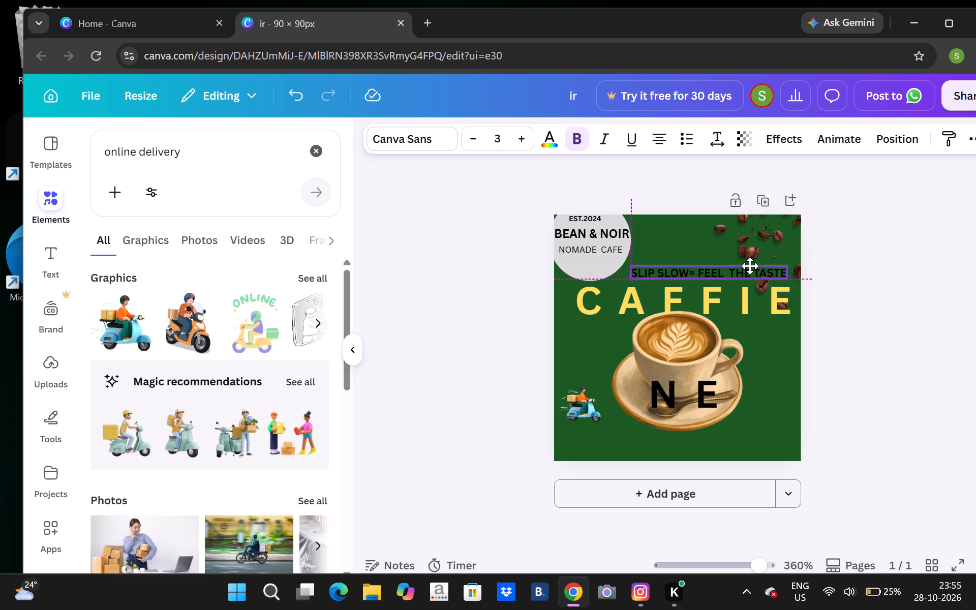
{"action": "left_click_drag", "start_coordinate": [750, 266], "coordinate": [749, 264]}
{"action": "left_click_drag", "start_coordinate": [749, 264], "coordinate": [749, 262]}
{"action": "left_click", "coordinate": [975, 363]}
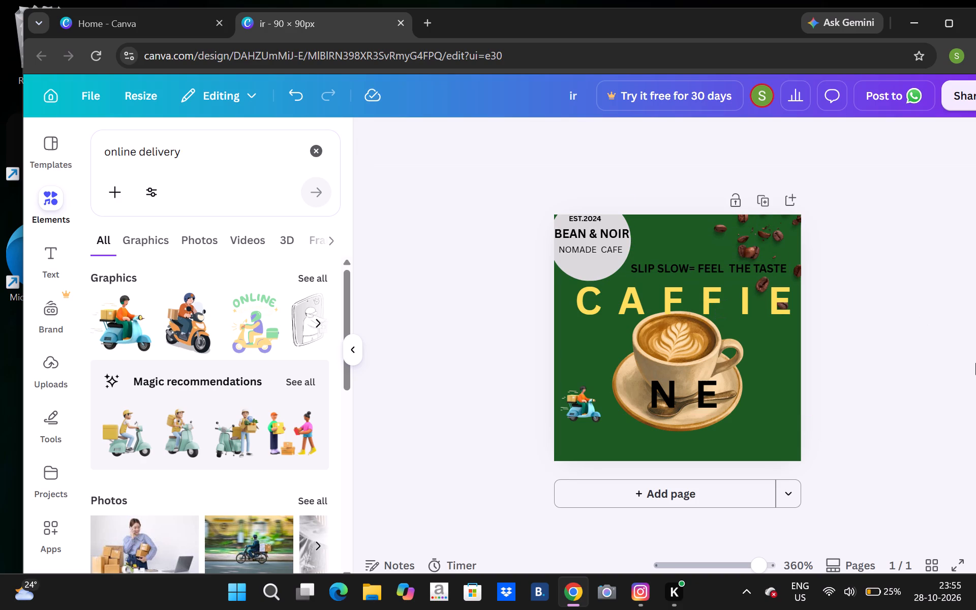
Add a subheading to the design reading "Online delivery".
{"action": "left_click", "coordinate": [305, 158]}
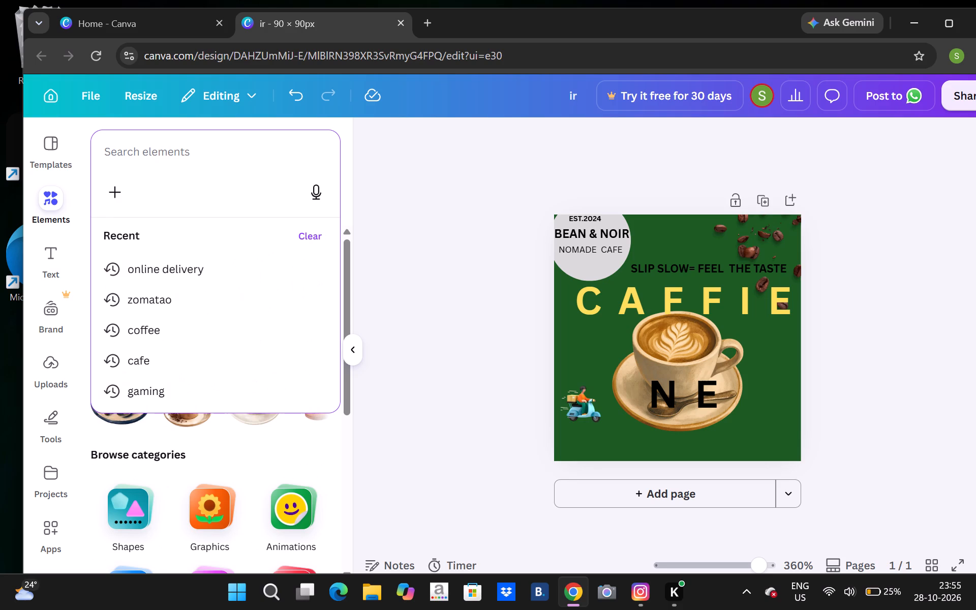
{"action": "left_click", "coordinate": [55, 242]}
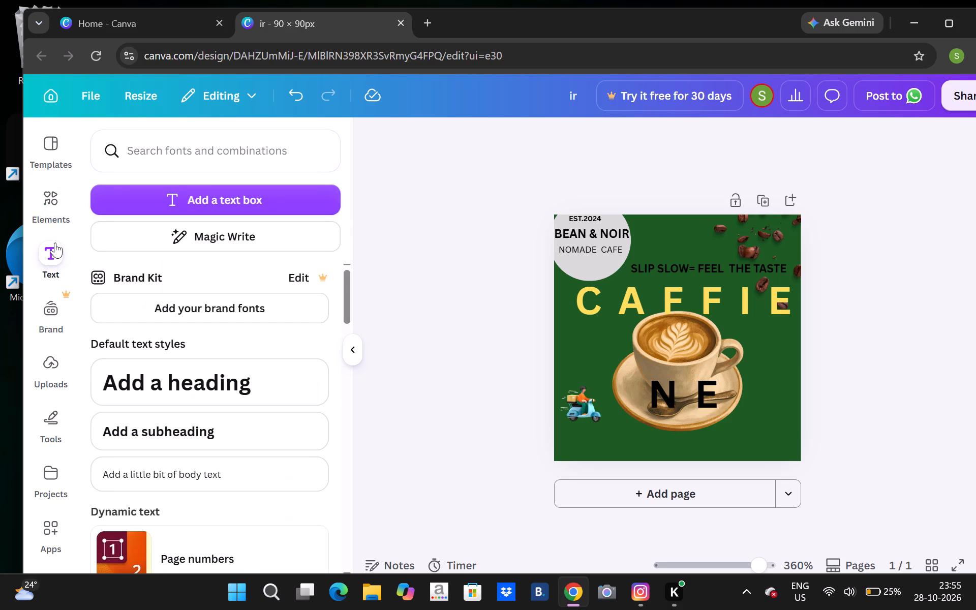
{"action": "left_click", "coordinate": [201, 440]}
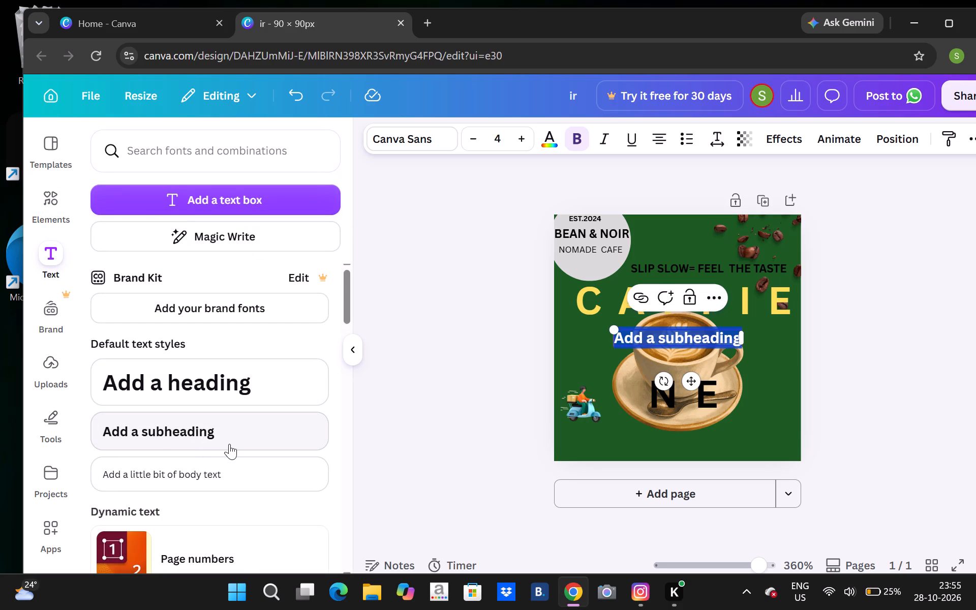
{"action": "key", "text": "BackSpace"}
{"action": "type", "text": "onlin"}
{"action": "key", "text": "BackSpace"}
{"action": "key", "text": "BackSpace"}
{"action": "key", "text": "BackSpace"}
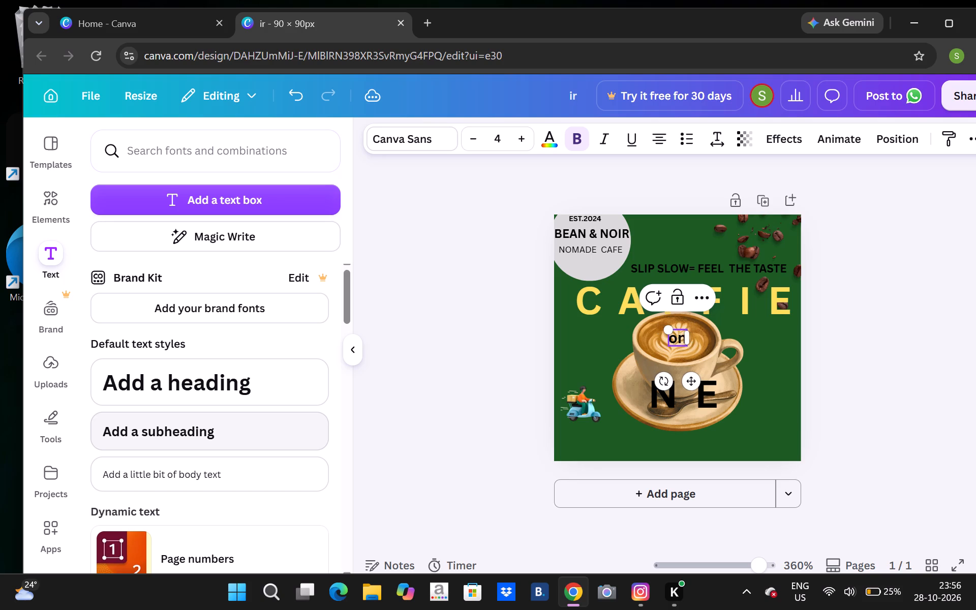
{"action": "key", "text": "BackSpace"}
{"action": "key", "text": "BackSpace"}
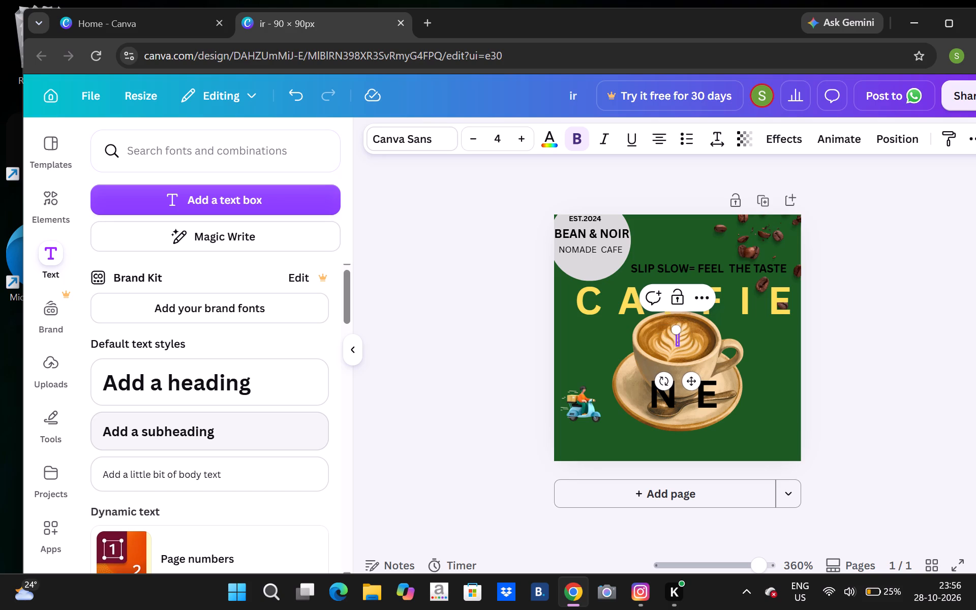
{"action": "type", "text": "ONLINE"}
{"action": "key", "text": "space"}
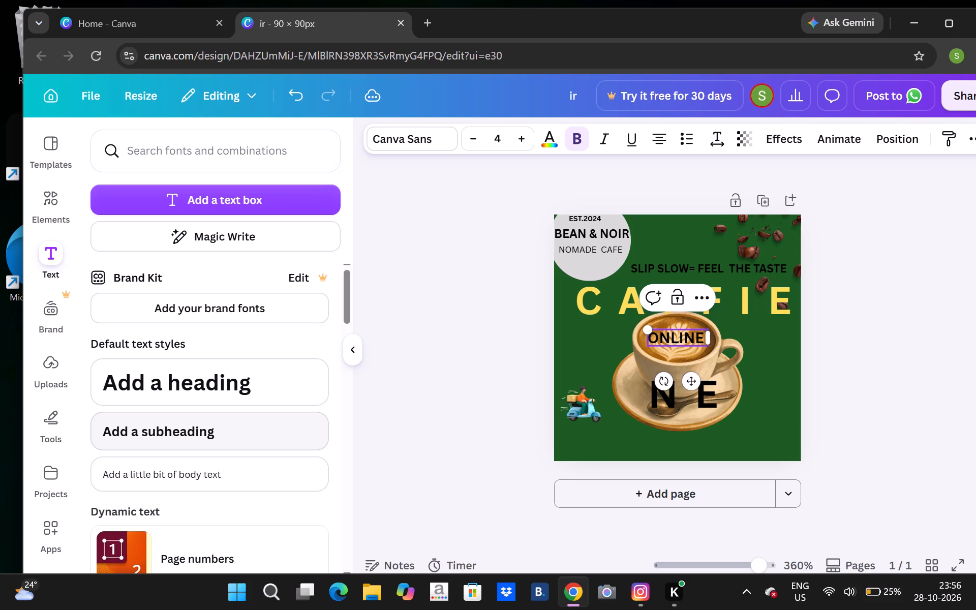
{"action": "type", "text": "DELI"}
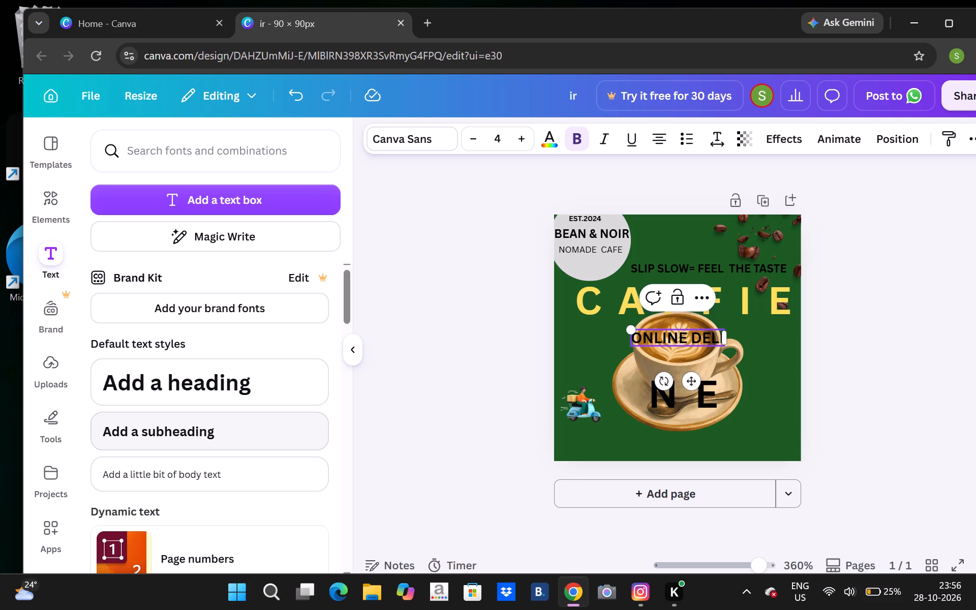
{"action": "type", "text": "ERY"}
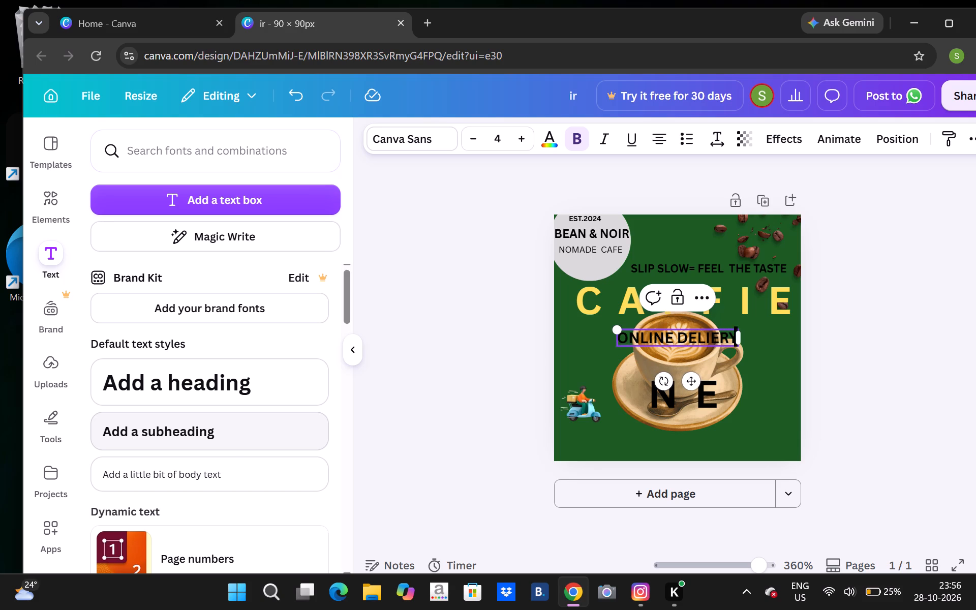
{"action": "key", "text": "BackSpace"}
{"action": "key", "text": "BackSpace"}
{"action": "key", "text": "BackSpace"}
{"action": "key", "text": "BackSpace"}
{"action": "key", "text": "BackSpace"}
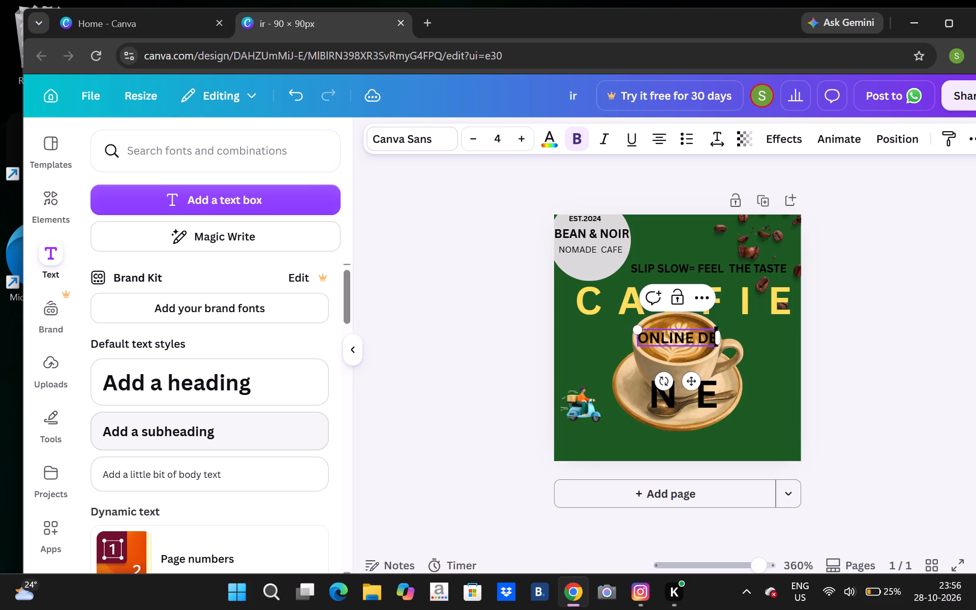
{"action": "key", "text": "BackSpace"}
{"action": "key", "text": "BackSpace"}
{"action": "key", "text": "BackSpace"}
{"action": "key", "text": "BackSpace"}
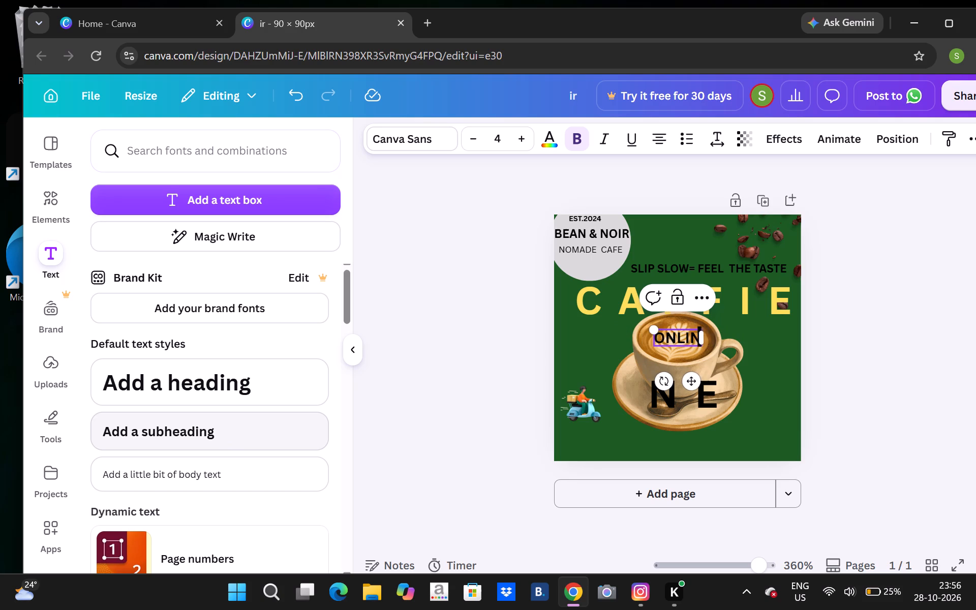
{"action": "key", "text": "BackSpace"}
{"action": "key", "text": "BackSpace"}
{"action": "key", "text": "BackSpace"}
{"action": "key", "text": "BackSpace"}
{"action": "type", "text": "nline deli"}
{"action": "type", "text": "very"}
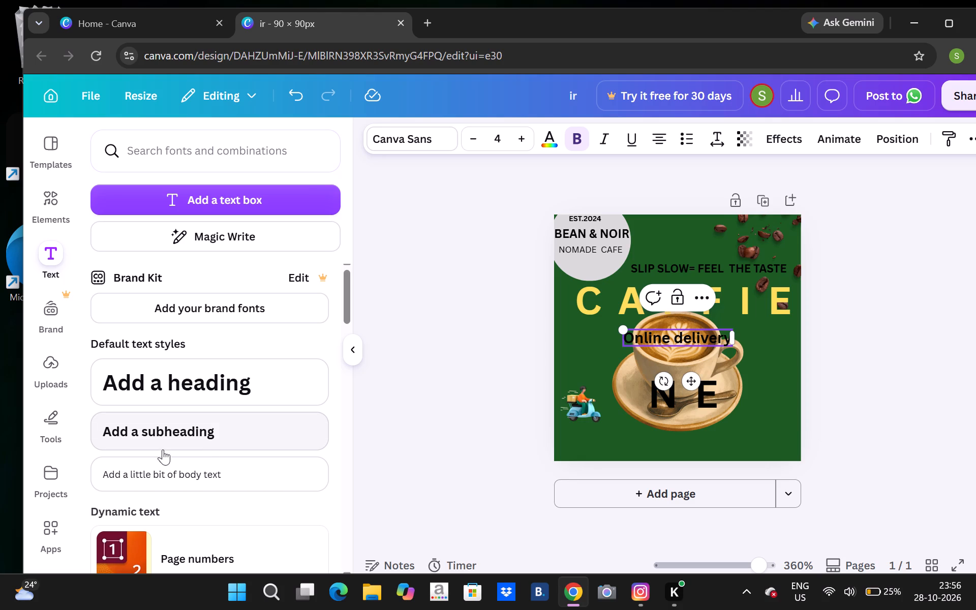
Move the "Online delivery" text from the cup down to the scooter in the design's lower-left area.
{"action": "left_click_drag", "start_coordinate": [651, 335], "coordinate": [618, 377]}
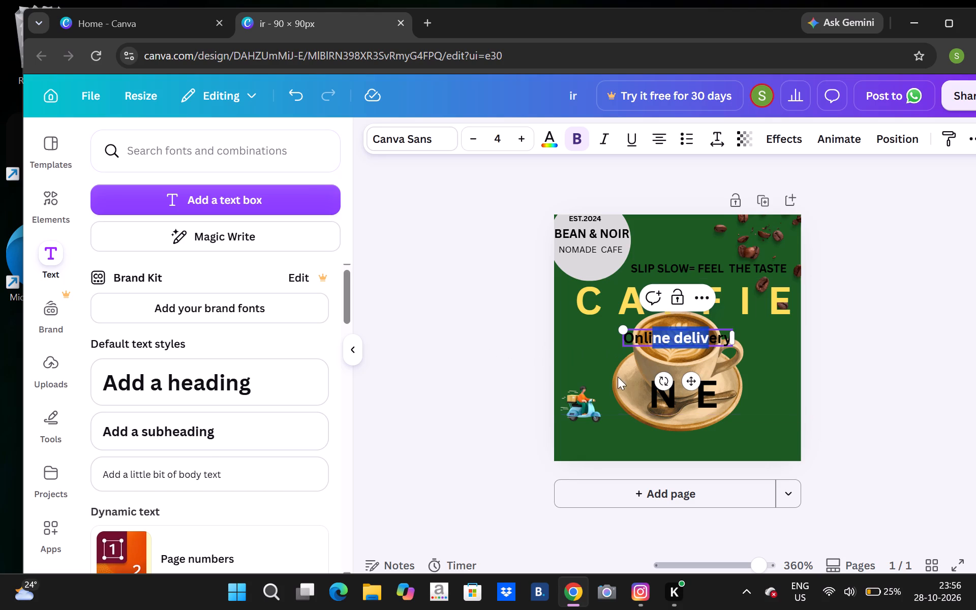
{"action": "left_click_drag", "start_coordinate": [618, 377], "coordinate": [680, 367]}
{"action": "left_click", "coordinate": [795, 327]}
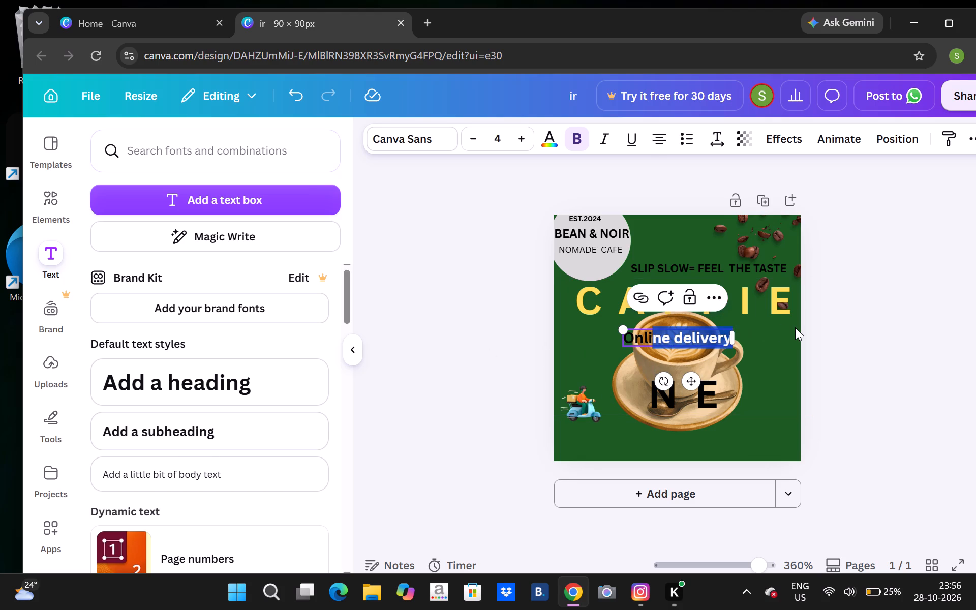
{"action": "left_click_drag", "start_coordinate": [704, 332], "coordinate": [658, 408]}
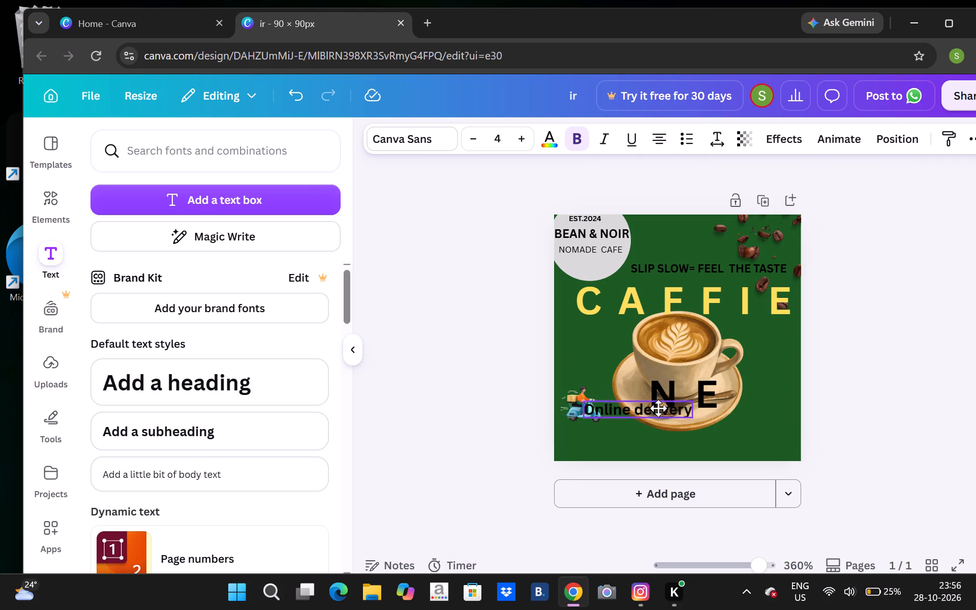
{"action": "left_click_drag", "start_coordinate": [658, 408], "coordinate": [642, 422]}
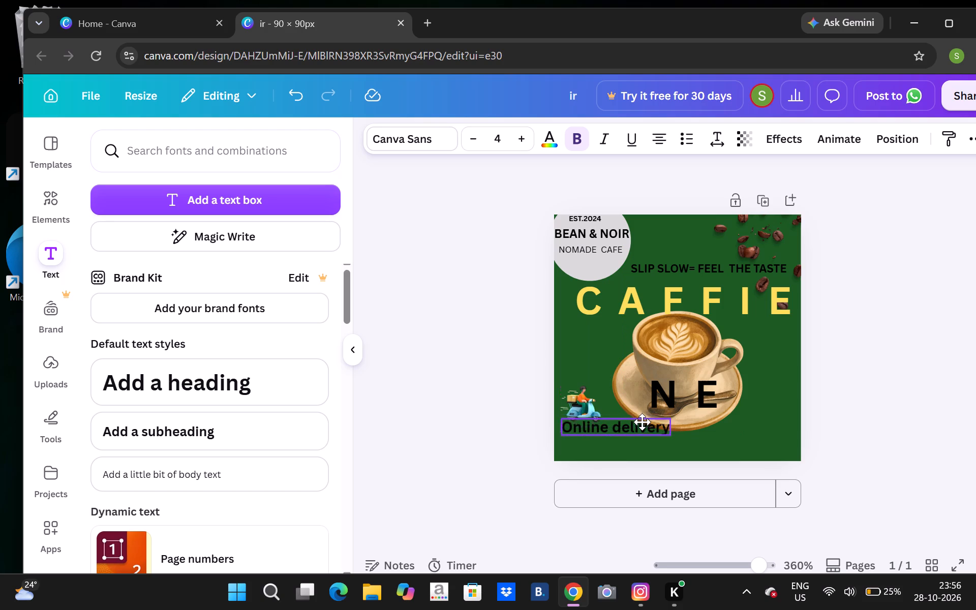
{"action": "left_click_drag", "start_coordinate": [642, 422], "coordinate": [644, 409]}
{"action": "left_click_drag", "start_coordinate": [644, 409], "coordinate": [639, 407]}
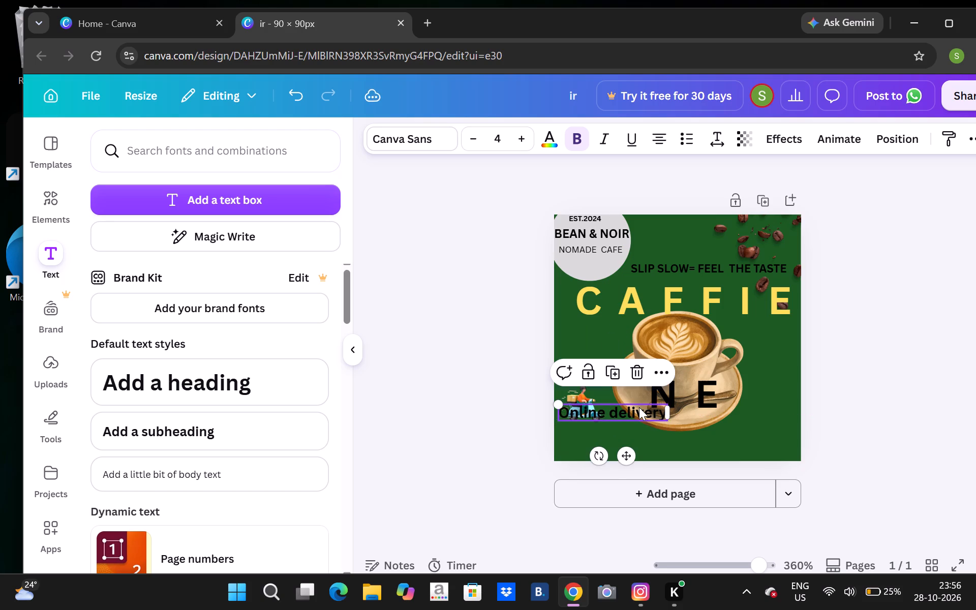
{"action": "right_click_drag", "start_coordinate": [559, 401], "coordinate": [618, 421]}
{"action": "left_click", "coordinate": [576, 406]}
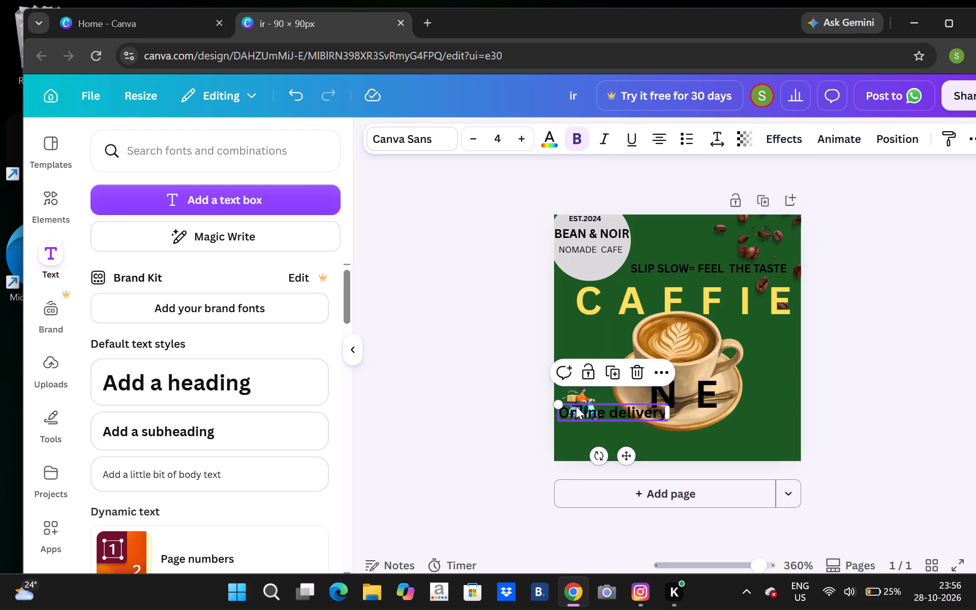
{"action": "left_click_drag", "start_coordinate": [567, 410], "coordinate": [598, 426]}
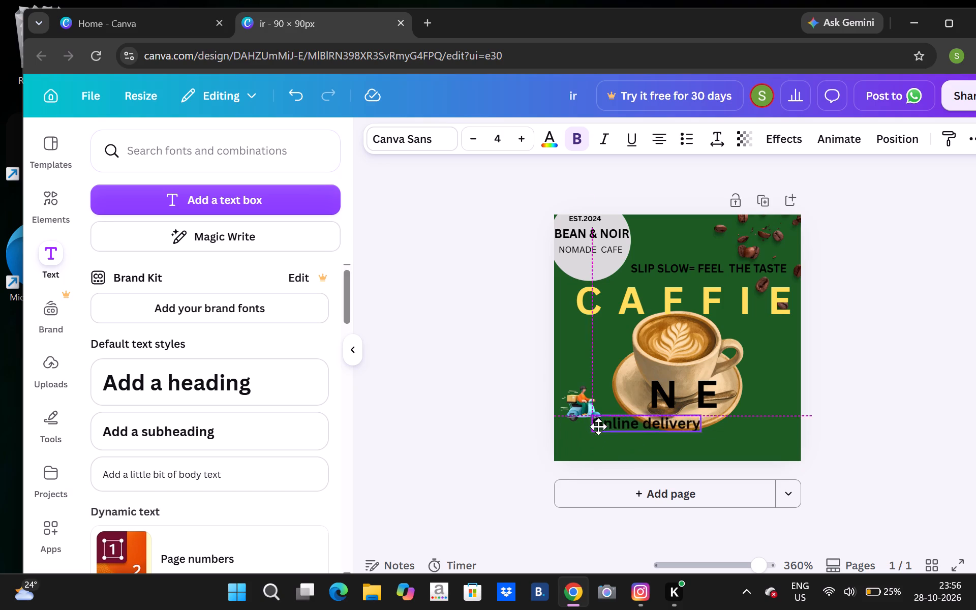
{"action": "left_click_drag", "start_coordinate": [598, 426], "coordinate": [572, 414]}
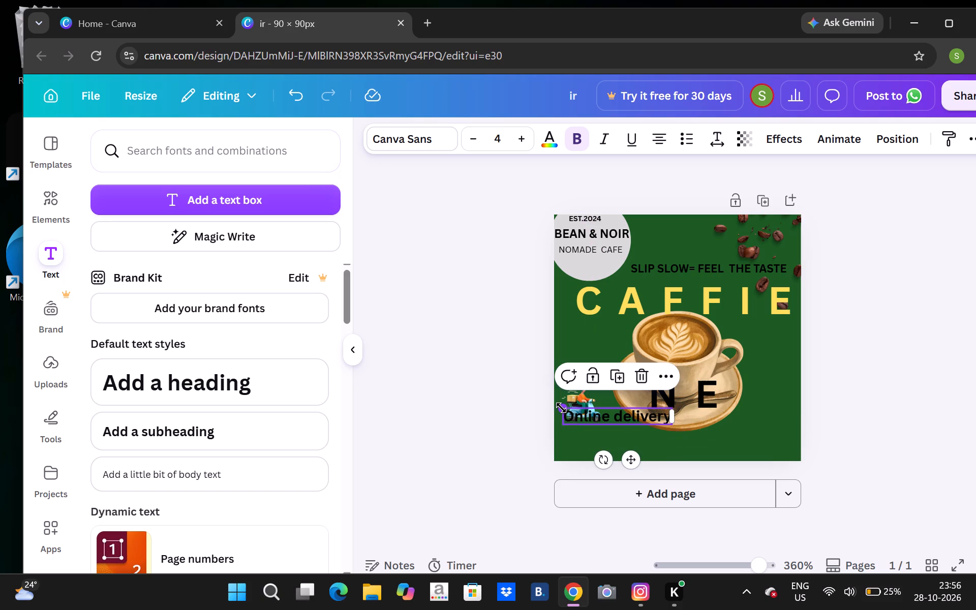
Shrink the "Online delivery" text to about size 3.1 and place it under the scooter at the design's left edge.
{"action": "left_click_drag", "start_coordinate": [561, 408], "coordinate": [586, 415]}
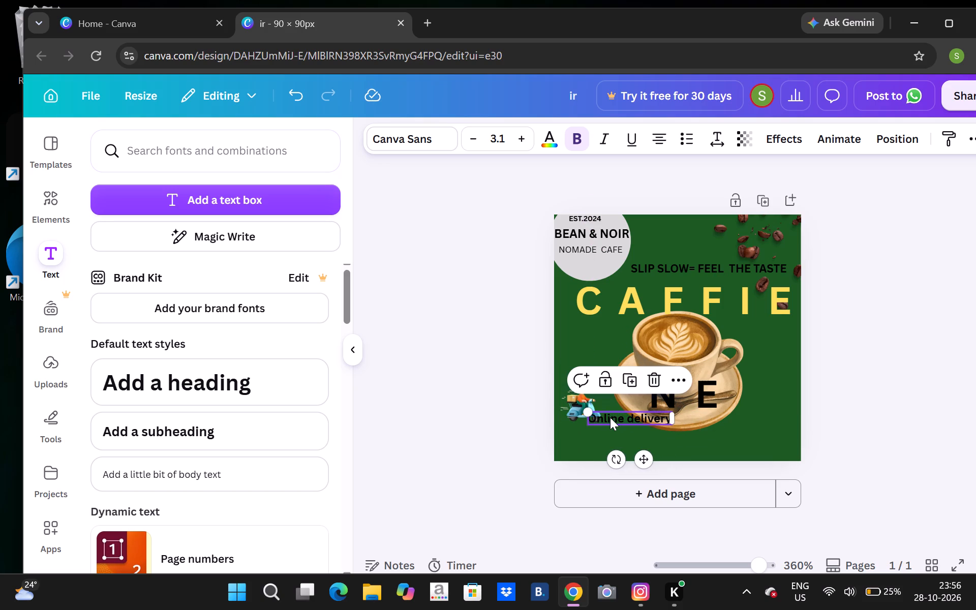
{"action": "left_click_drag", "start_coordinate": [610, 417], "coordinate": [570, 429]}
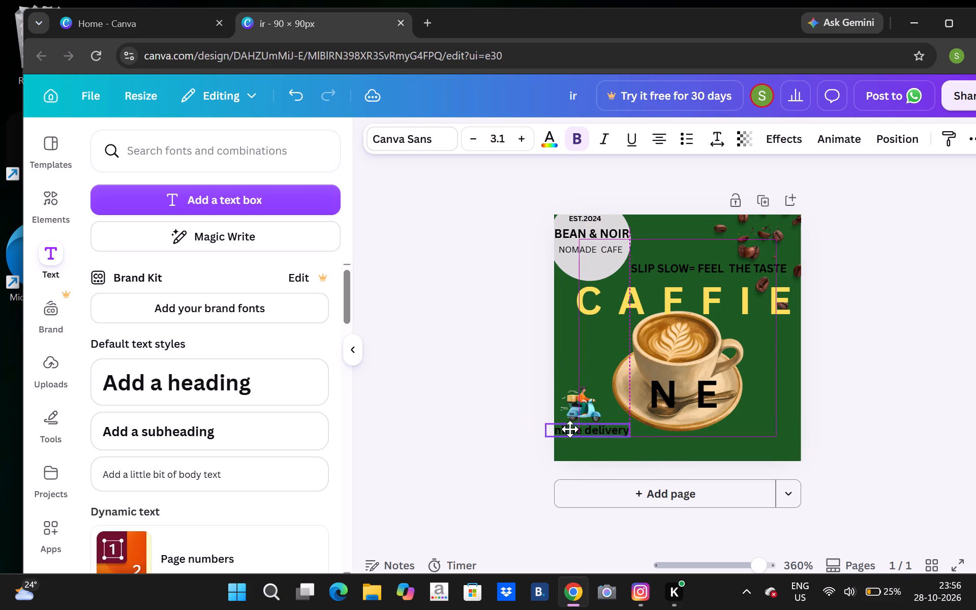
{"action": "left_click_drag", "start_coordinate": [570, 429], "coordinate": [578, 428]}
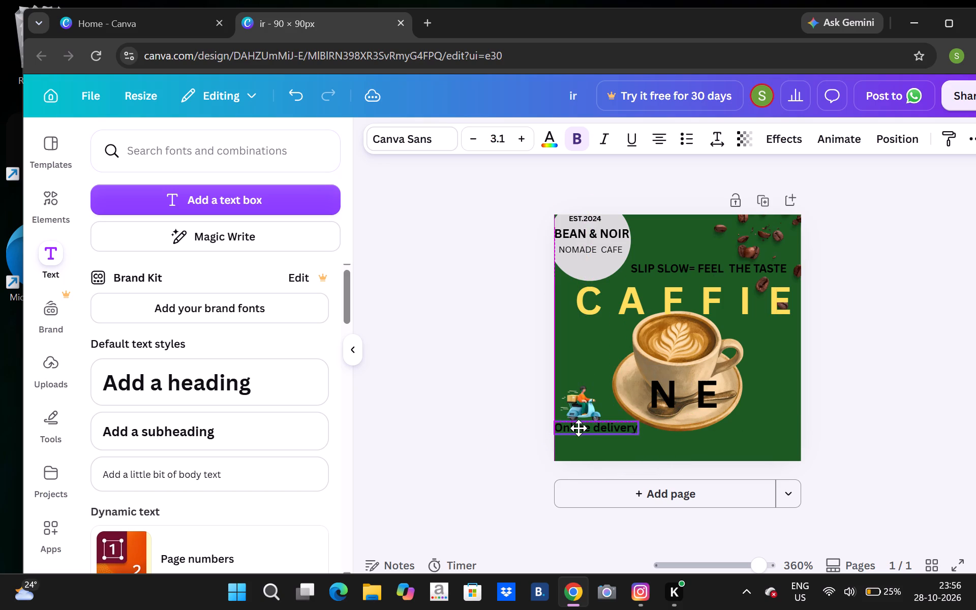
{"action": "left_click_drag", "start_coordinate": [578, 428], "coordinate": [574, 425]}
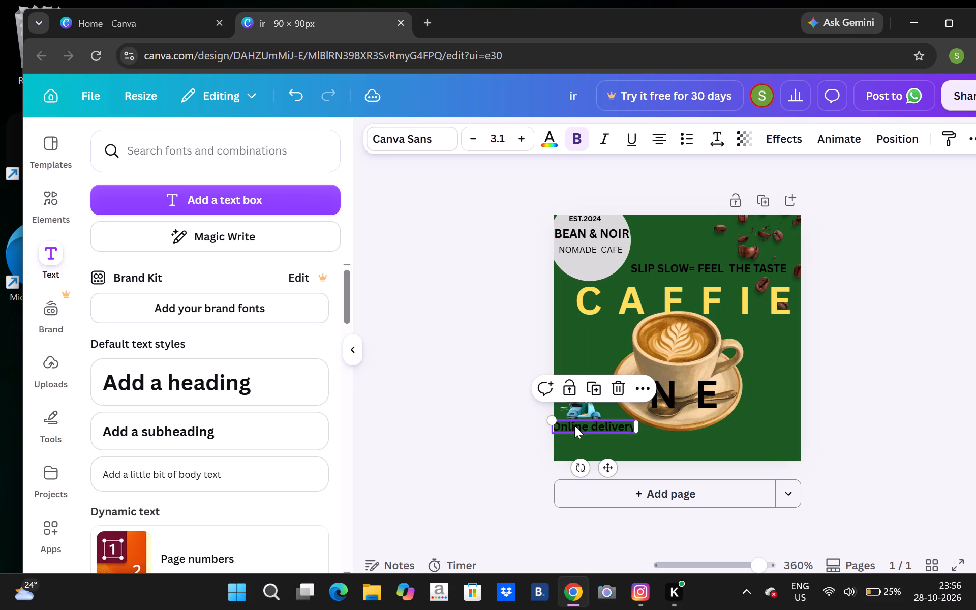
Shrink the "Online delivery" text further to about size 2.6 and position it directly beneath the scooter, inside the design's left edge.
{"action": "key", "text": "Right"}
{"action": "left_click", "coordinate": [642, 440]}
{"action": "left_click", "coordinate": [642, 440]}
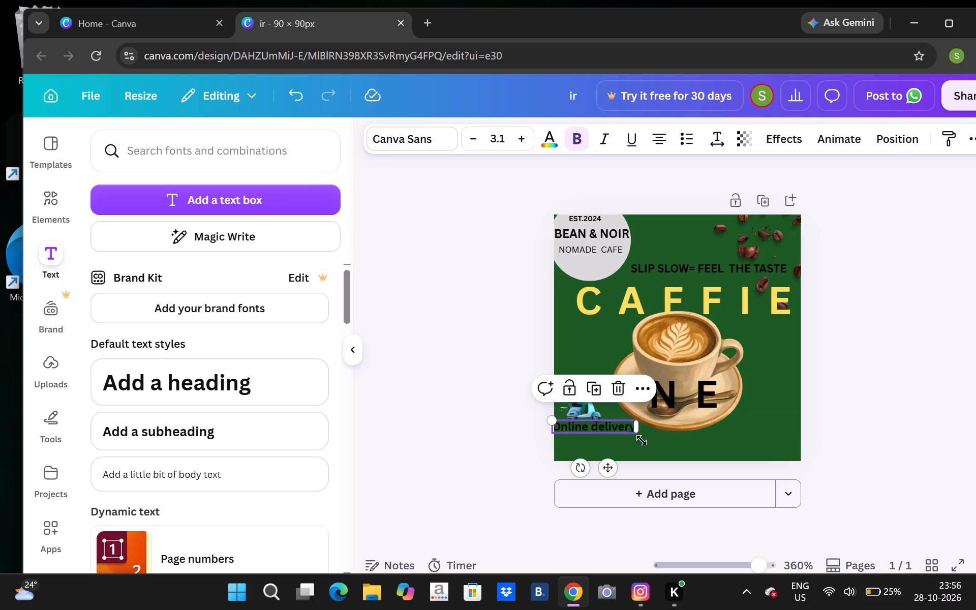
{"action": "left_click", "coordinate": [634, 435]}
{"action": "left_click_drag", "start_coordinate": [634, 435], "coordinate": [637, 435]}
{"action": "left_click_drag", "start_coordinate": [637, 435], "coordinate": [616, 438]}
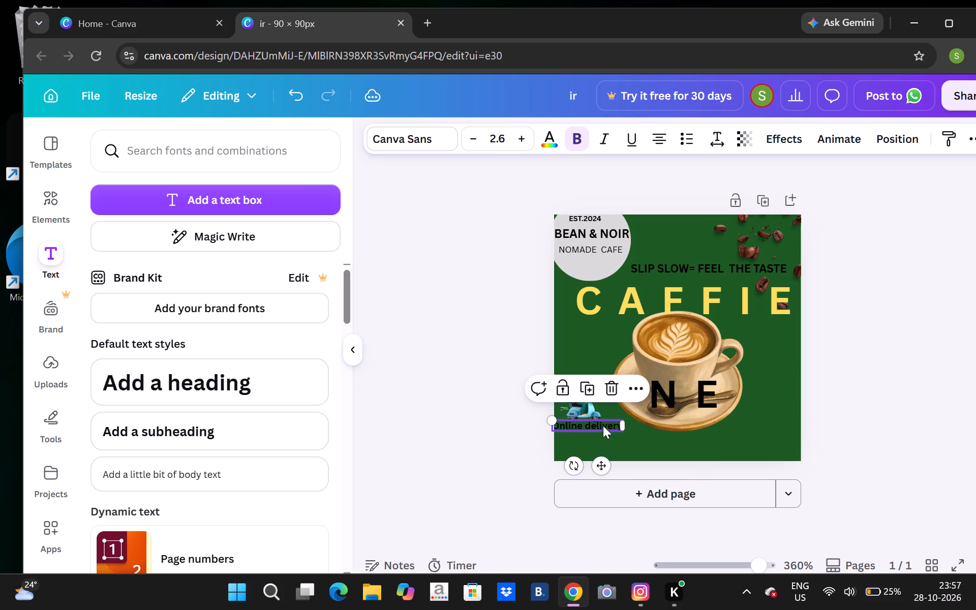
{"action": "left_click_drag", "start_coordinate": [604, 426], "coordinate": [611, 424]}
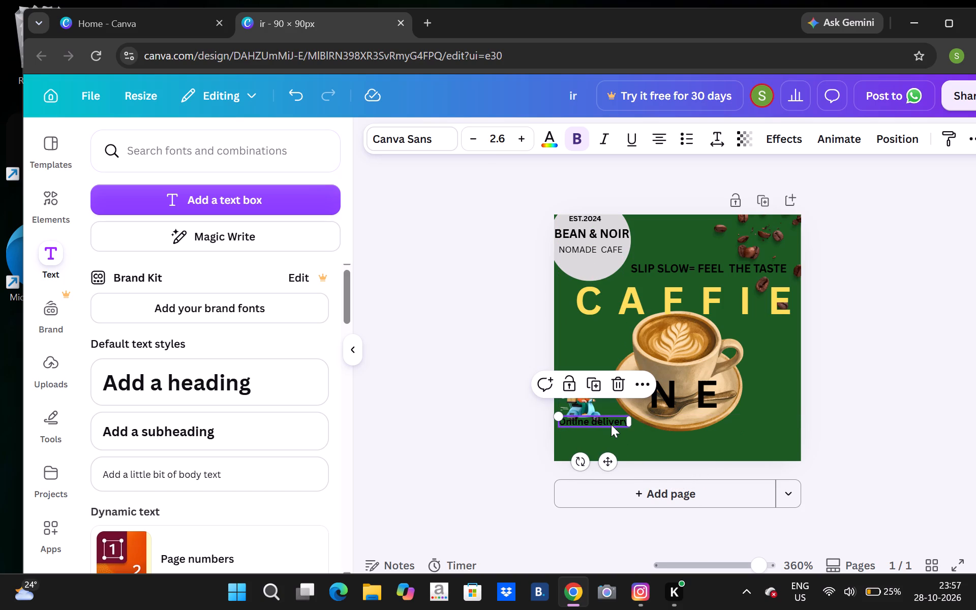
{"action": "left_click", "coordinate": [694, 438]}
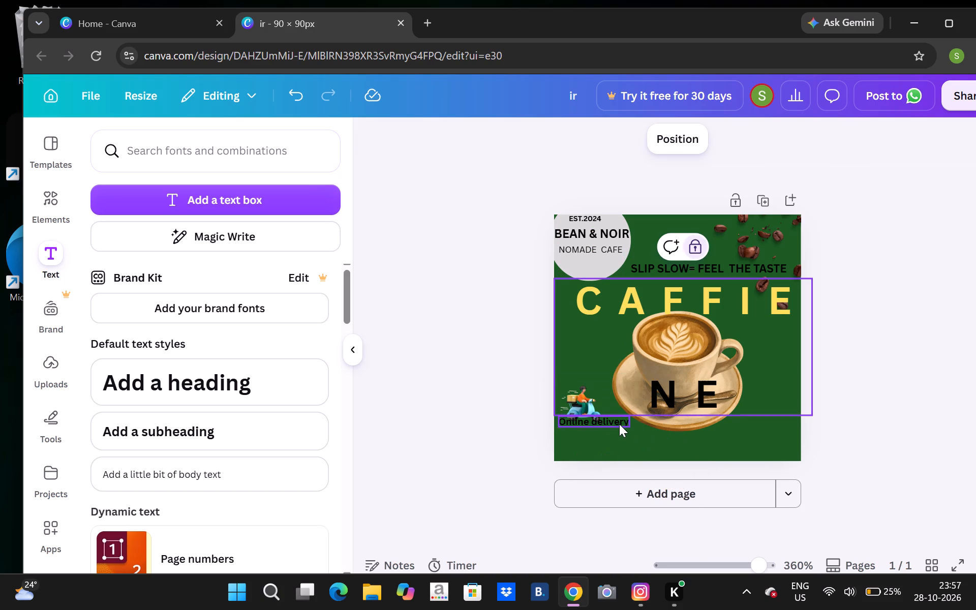
{"action": "left_click_drag", "start_coordinate": [619, 424], "coordinate": [621, 430]}
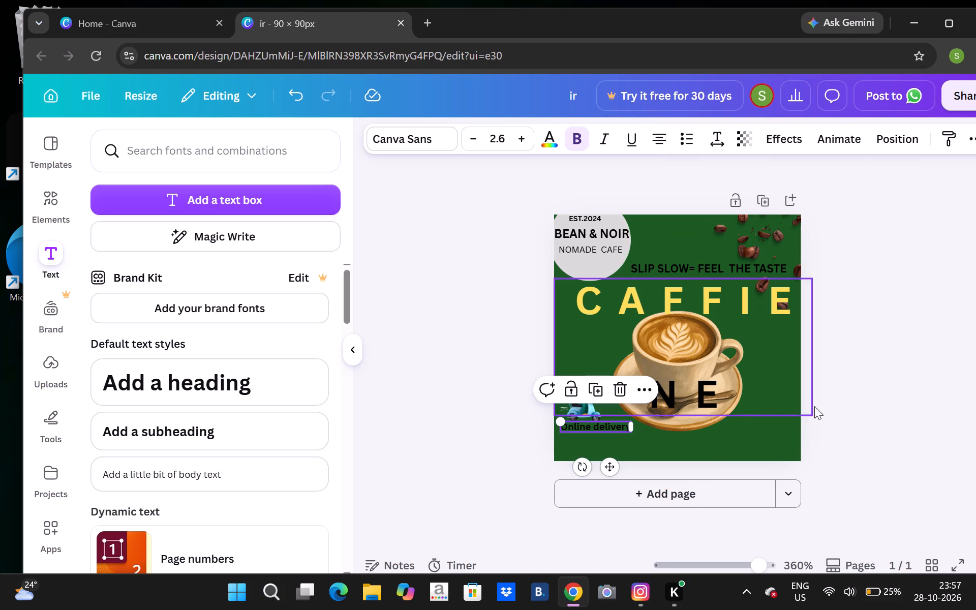
{"action": "left_click", "coordinate": [840, 416]}
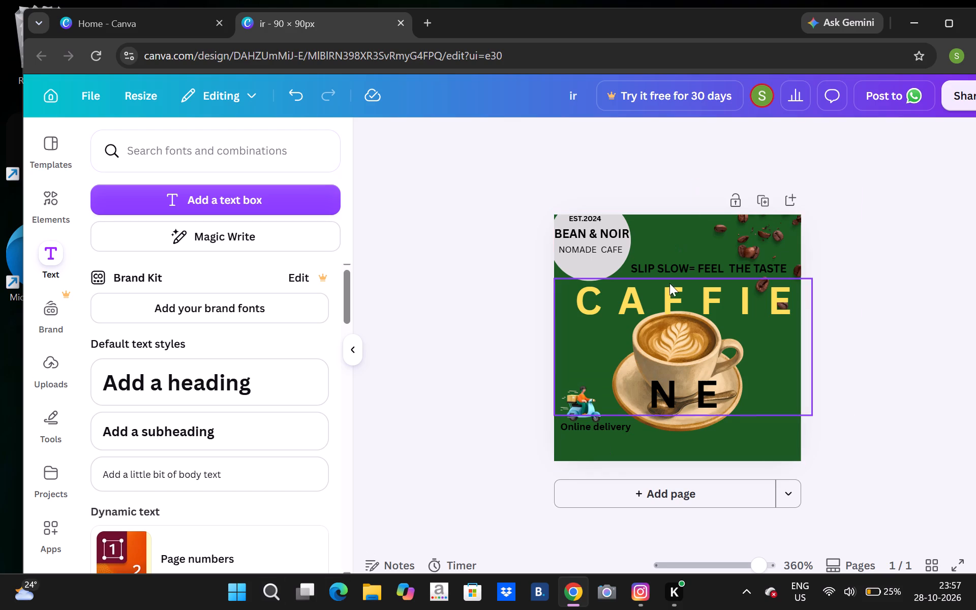
Recolour the "Online delivery" text in the same yellow as the CAFFIE title.
{"action": "left_click", "coordinate": [608, 431]}
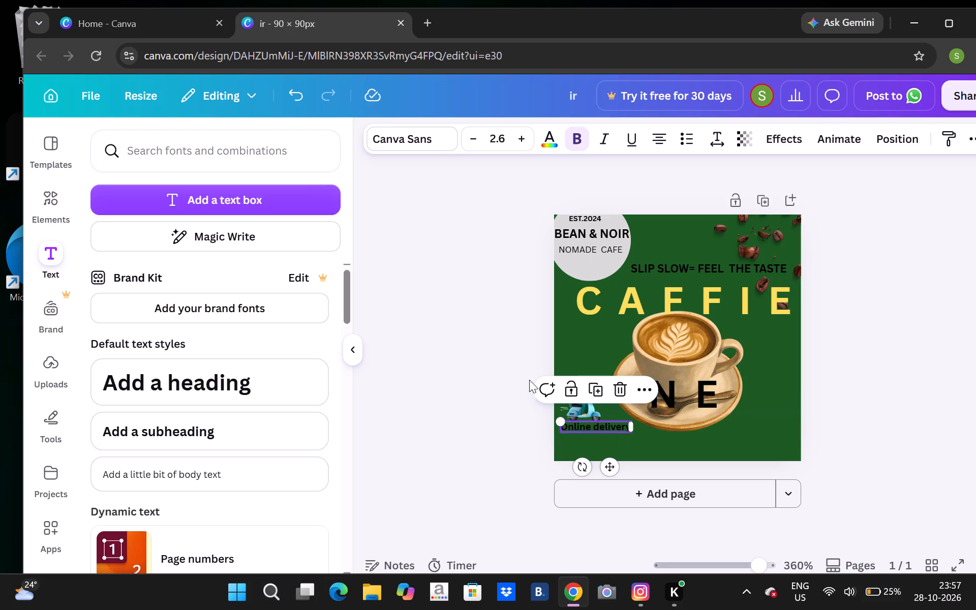
{"action": "left_click", "coordinate": [551, 135]}
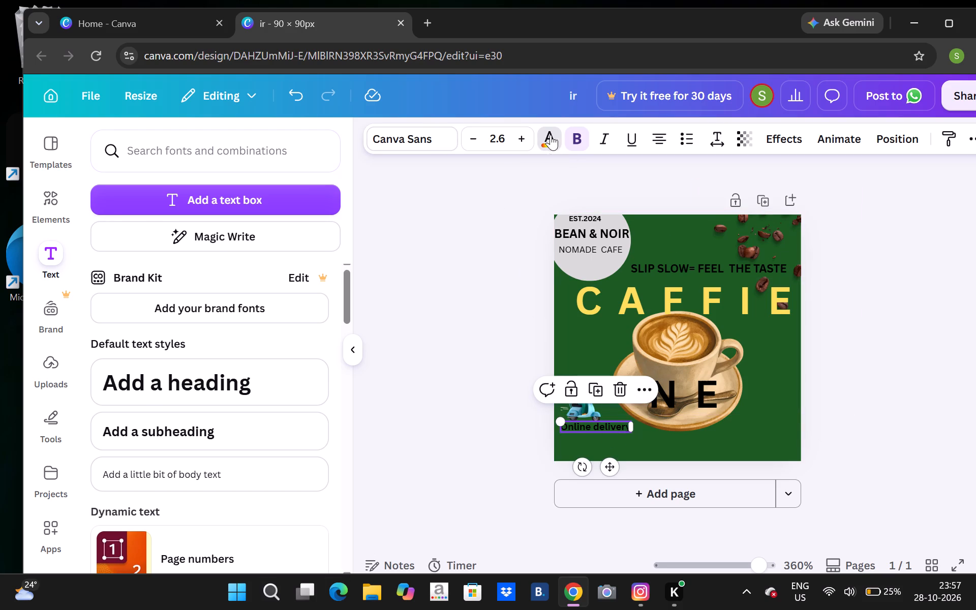
{"action": "left_click", "coordinate": [179, 253]}
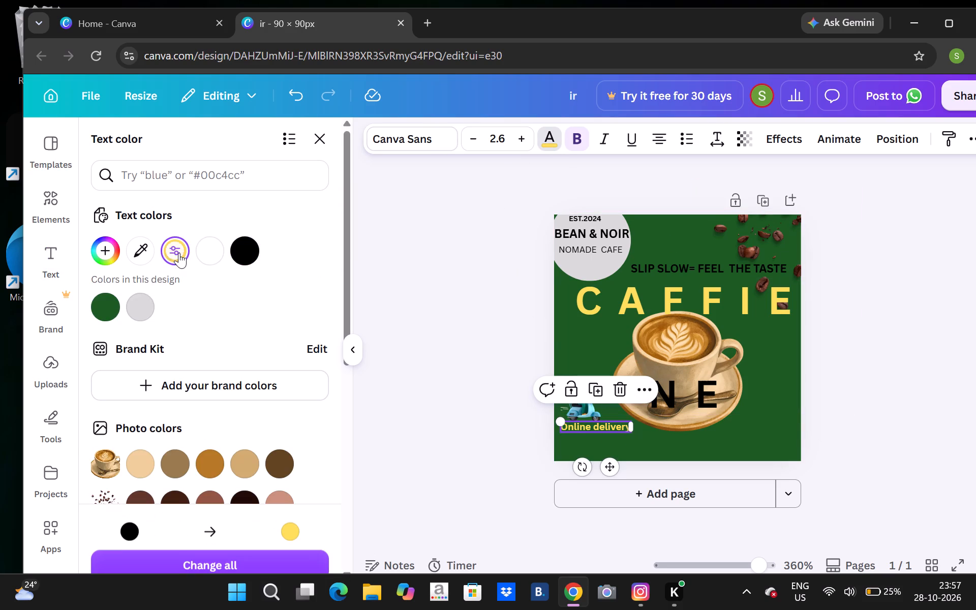
{"action": "left_click", "coordinate": [930, 370]}
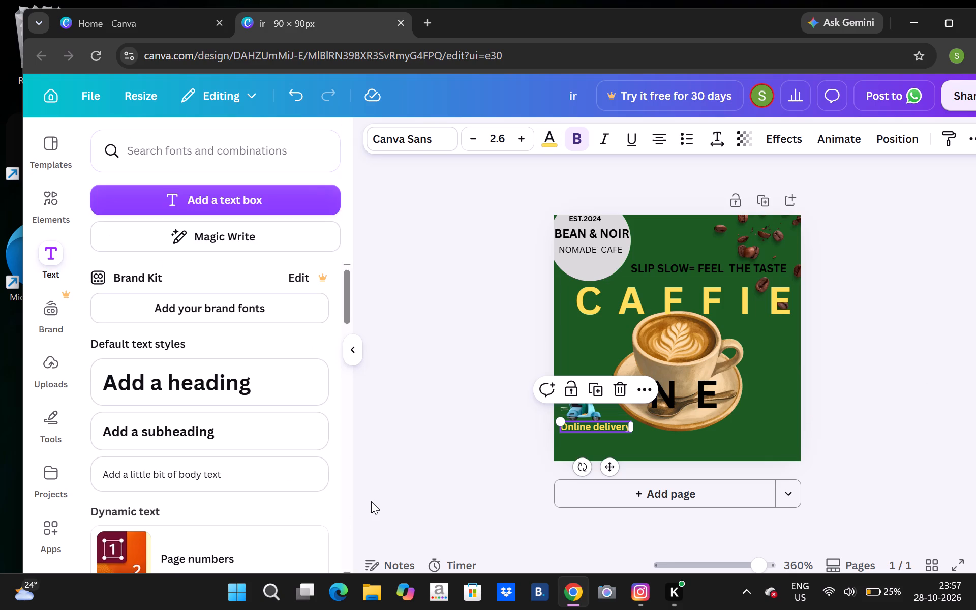
{"action": "left_click", "coordinate": [371, 501]}
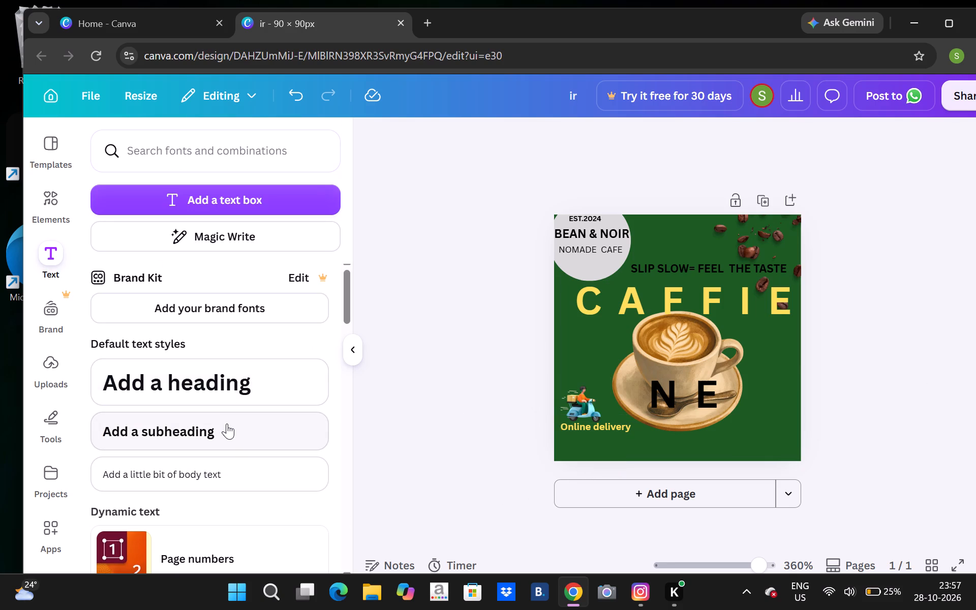
Add a subheading reading "SHOP NEAR BY 34," over the coffee cup.
{"action": "left_click", "coordinate": [226, 432]}
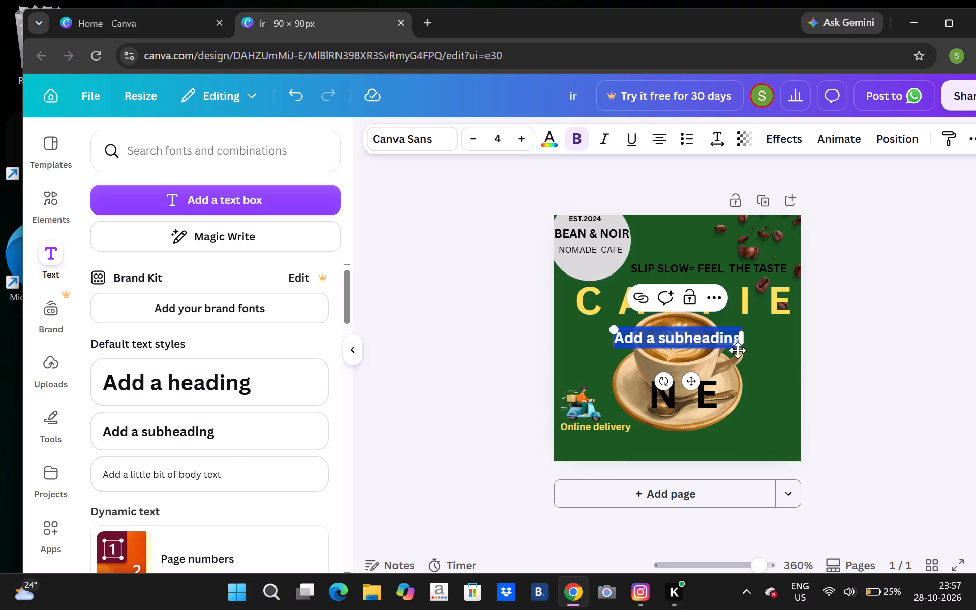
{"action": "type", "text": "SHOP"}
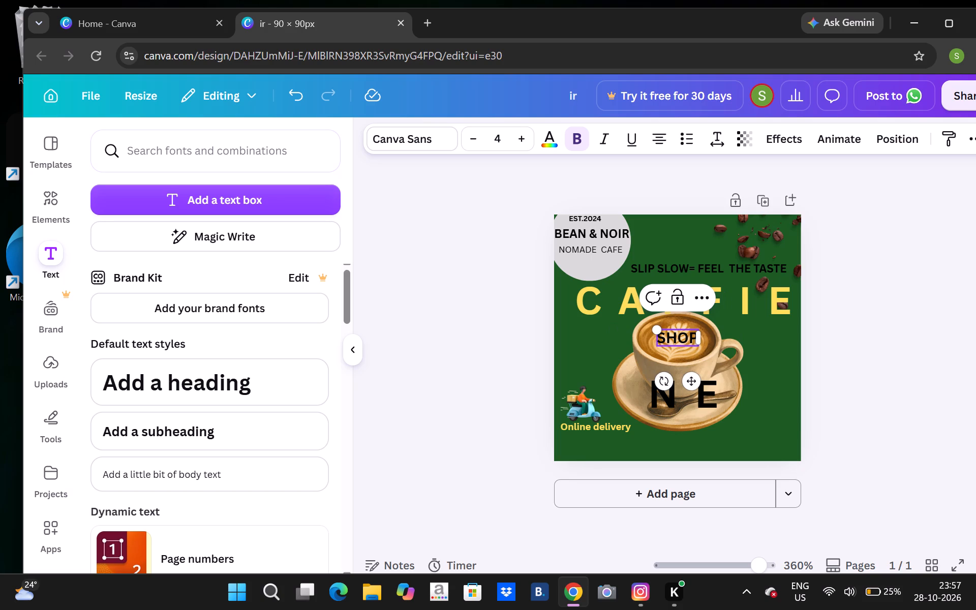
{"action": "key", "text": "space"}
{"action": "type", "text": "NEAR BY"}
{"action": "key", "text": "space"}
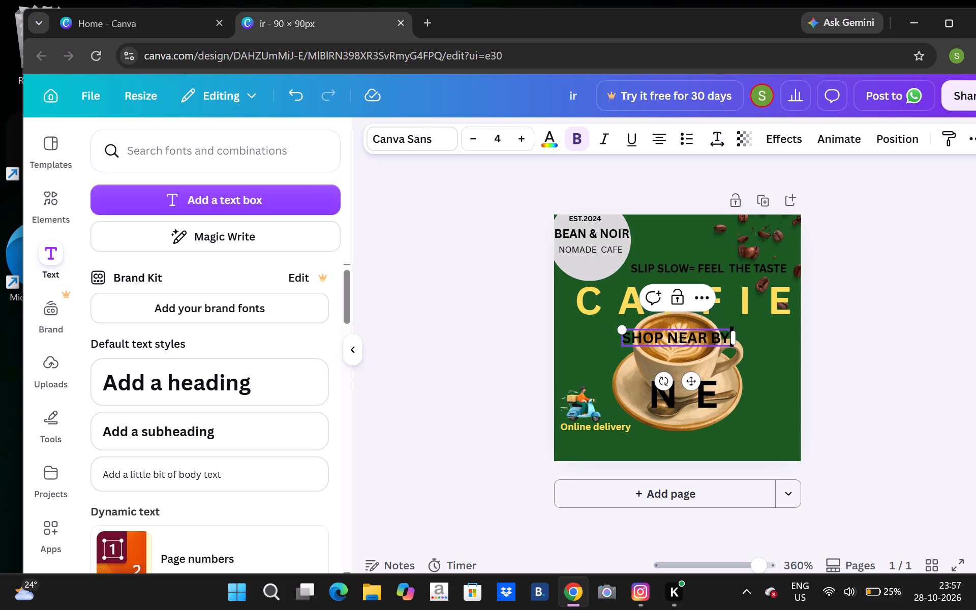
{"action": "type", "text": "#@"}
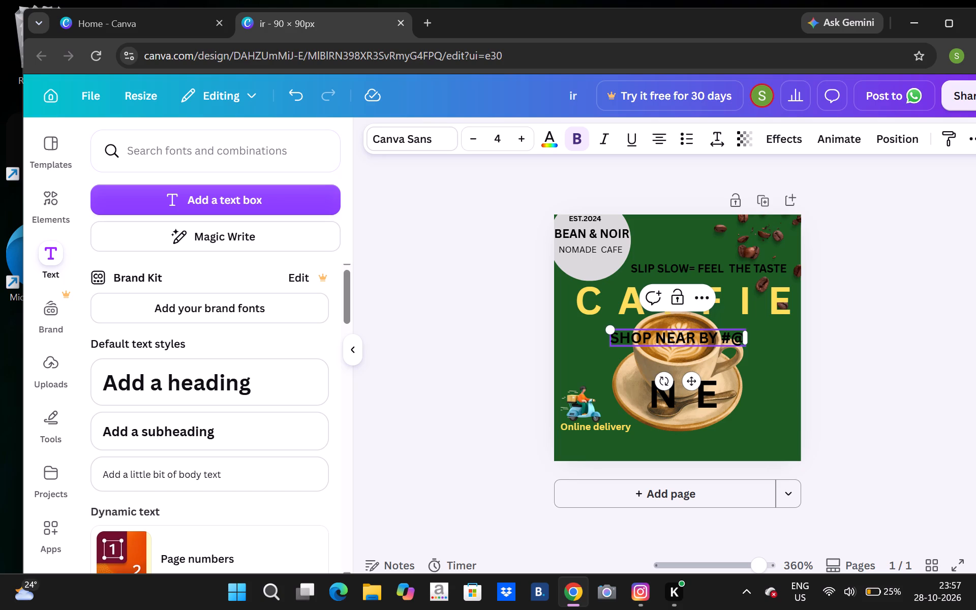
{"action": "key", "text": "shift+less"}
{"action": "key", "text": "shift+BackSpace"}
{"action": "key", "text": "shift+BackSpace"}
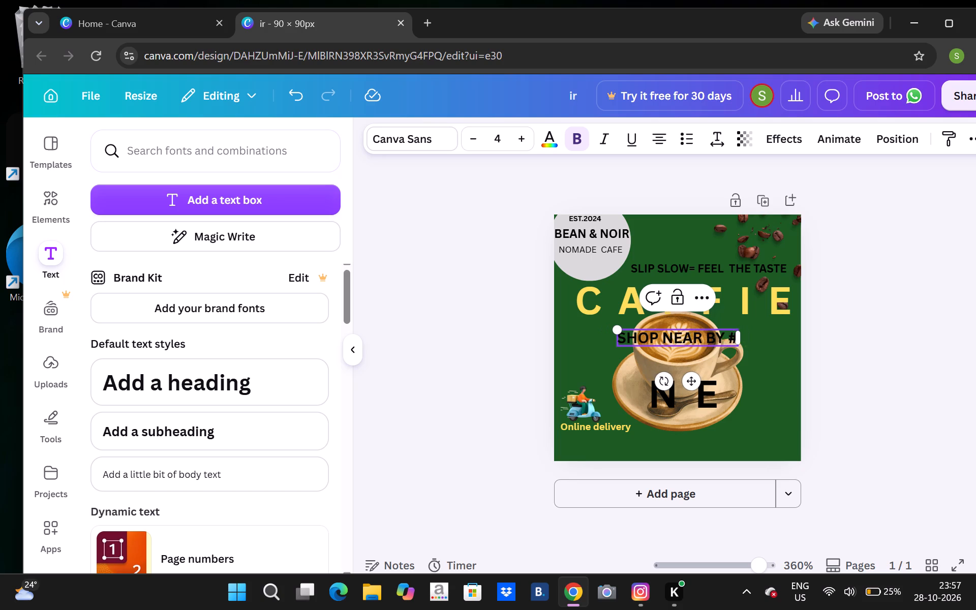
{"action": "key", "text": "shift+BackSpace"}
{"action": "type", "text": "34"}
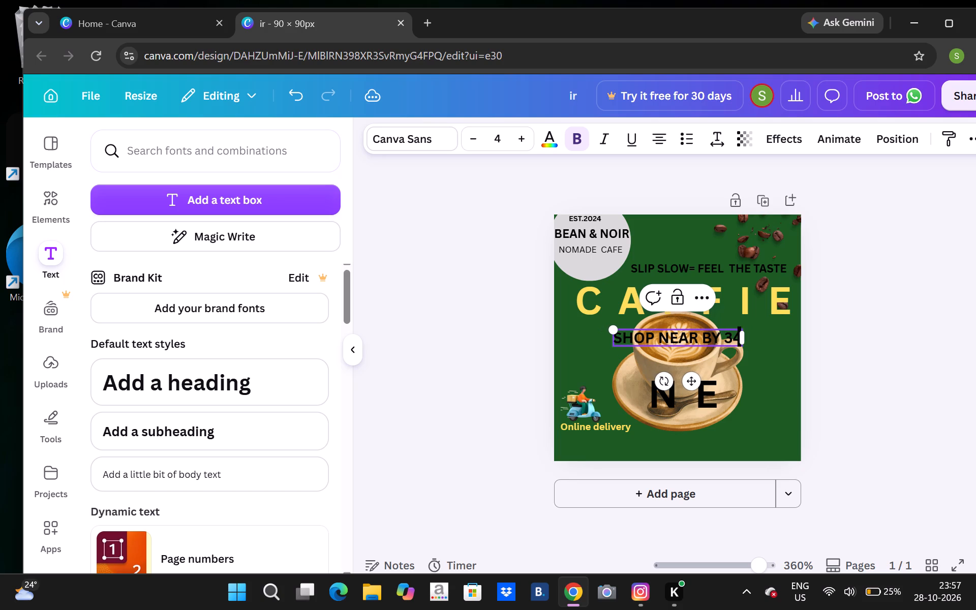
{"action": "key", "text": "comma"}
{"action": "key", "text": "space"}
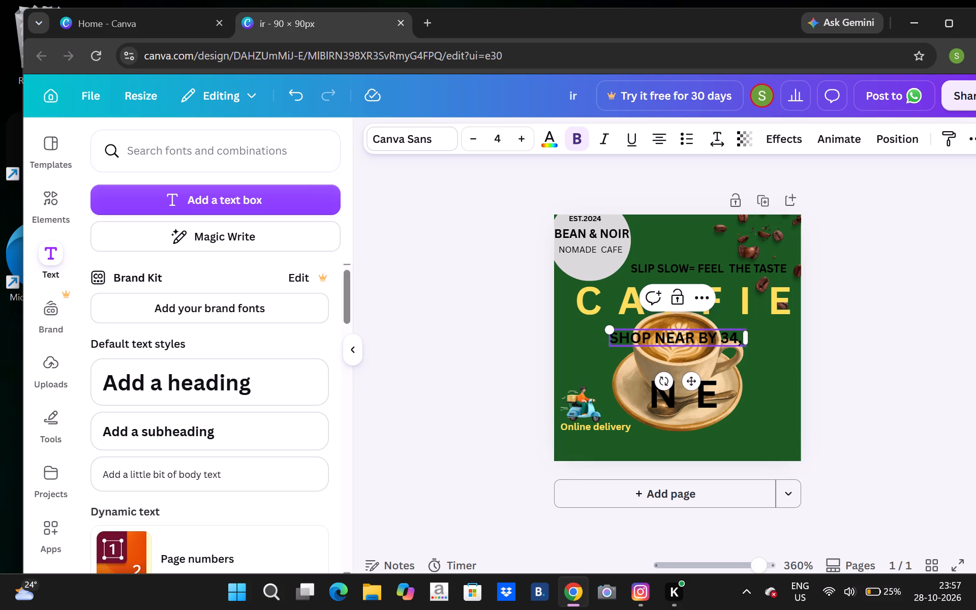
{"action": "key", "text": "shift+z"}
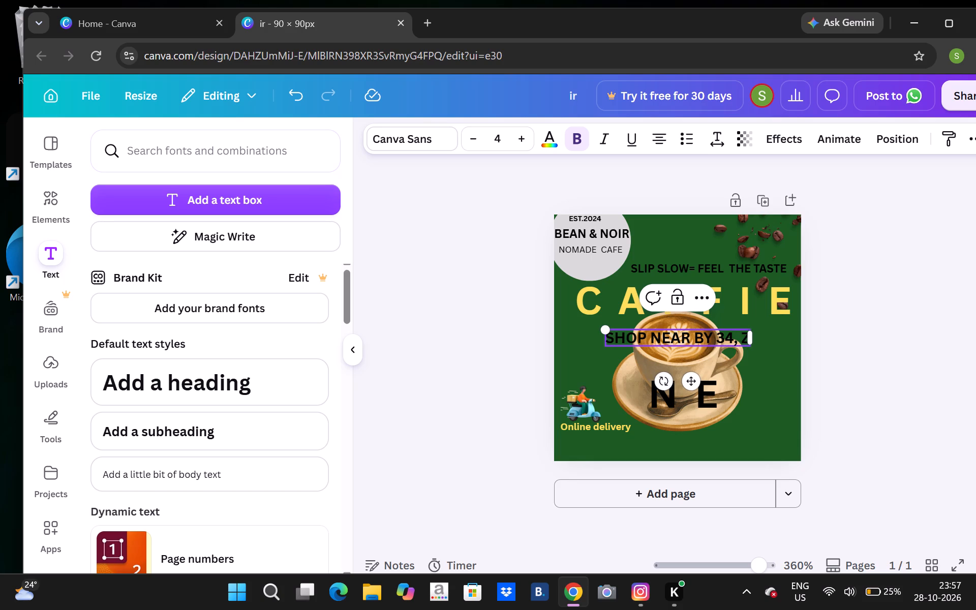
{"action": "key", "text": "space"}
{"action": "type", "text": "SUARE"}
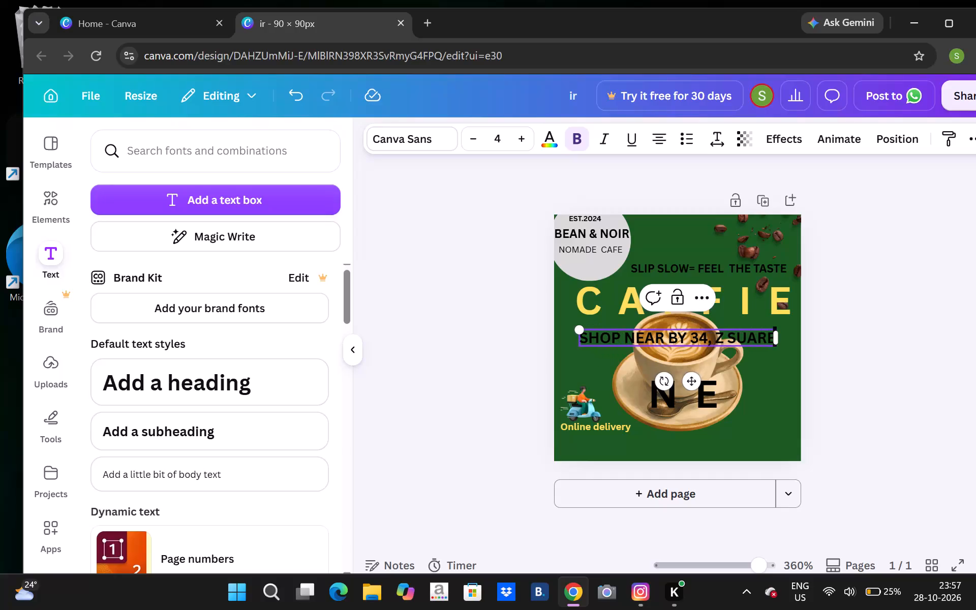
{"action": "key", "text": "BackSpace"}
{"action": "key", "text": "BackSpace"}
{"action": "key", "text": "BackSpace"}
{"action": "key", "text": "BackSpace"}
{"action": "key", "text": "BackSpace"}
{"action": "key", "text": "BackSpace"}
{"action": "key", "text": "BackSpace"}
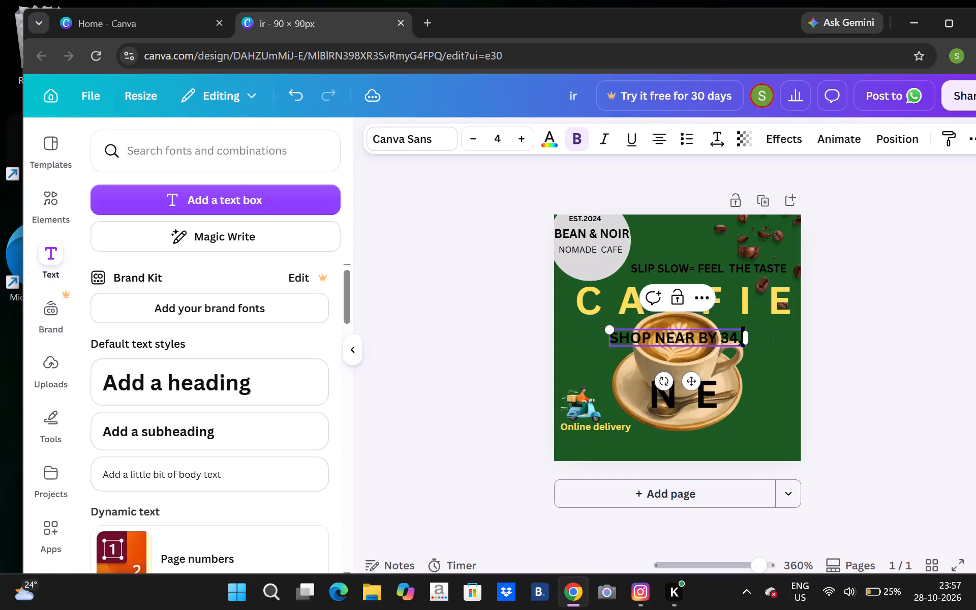
Continue the shop address subheading with "BADA CHAURAHA" after "34,".
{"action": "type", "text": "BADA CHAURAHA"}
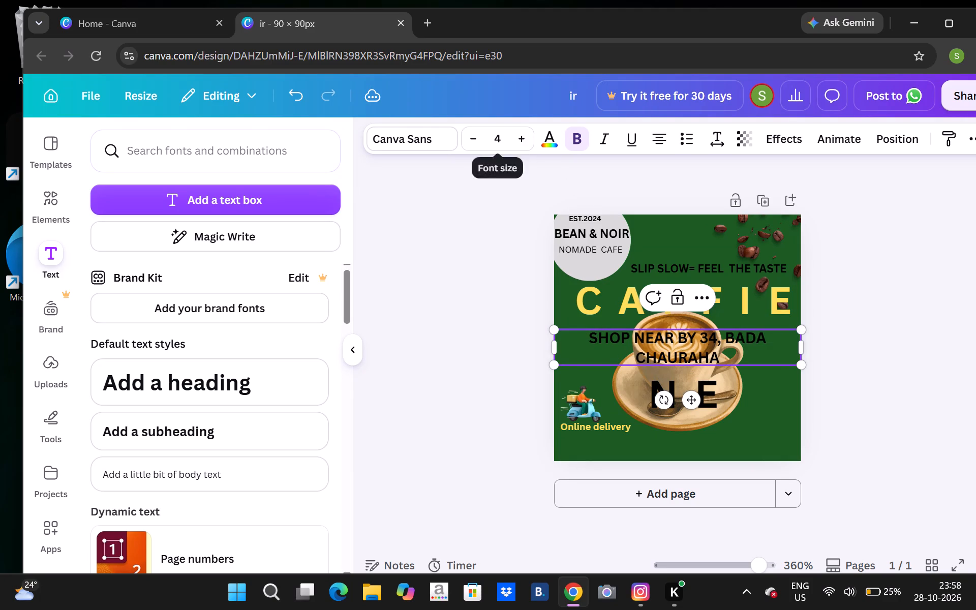
Reduce the shop address text to size 3 and place it below "Online delivery" along the design's bottom edge.
{"action": "left_click", "coordinate": [474, 145]}
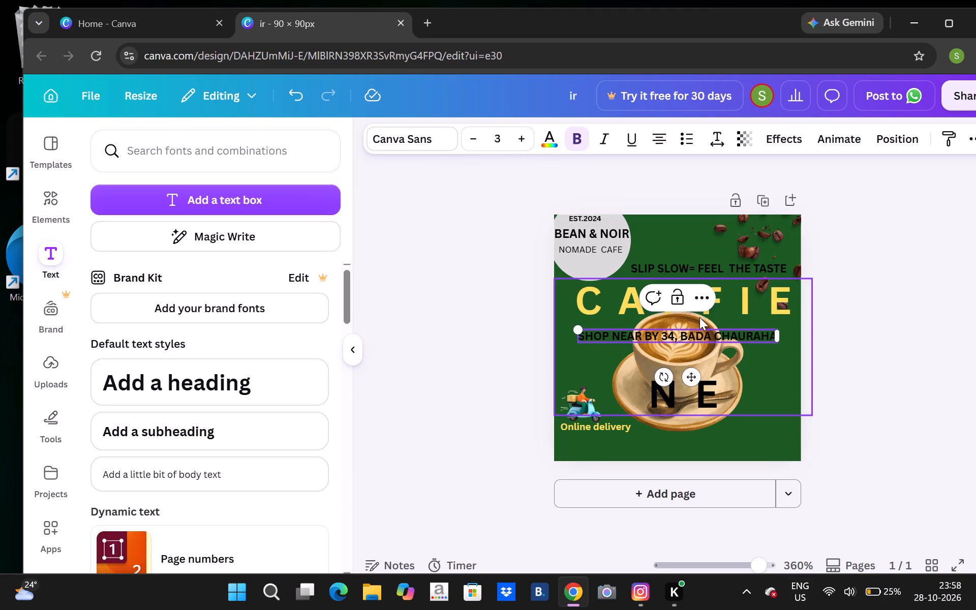
{"action": "left_click_drag", "start_coordinate": [709, 343], "coordinate": [714, 381]}
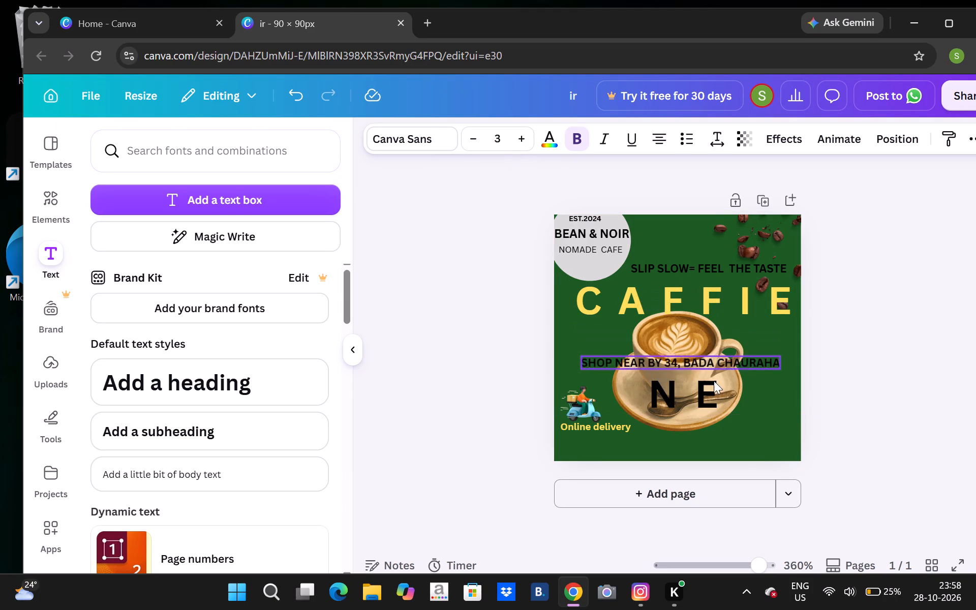
{"action": "left_click_drag", "start_coordinate": [714, 381], "coordinate": [699, 454]}
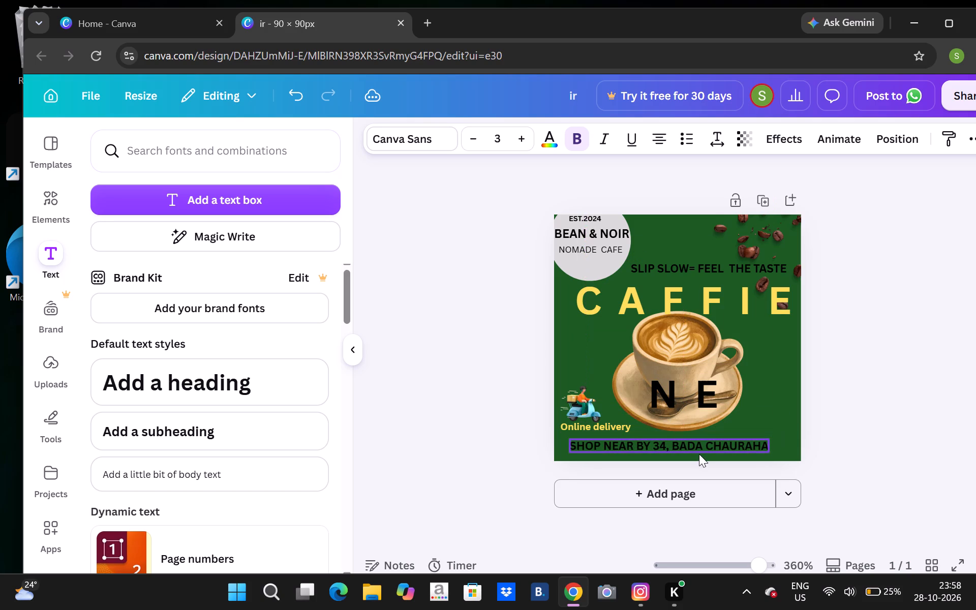
{"action": "left_click_drag", "start_coordinate": [699, 454], "coordinate": [698, 452]}
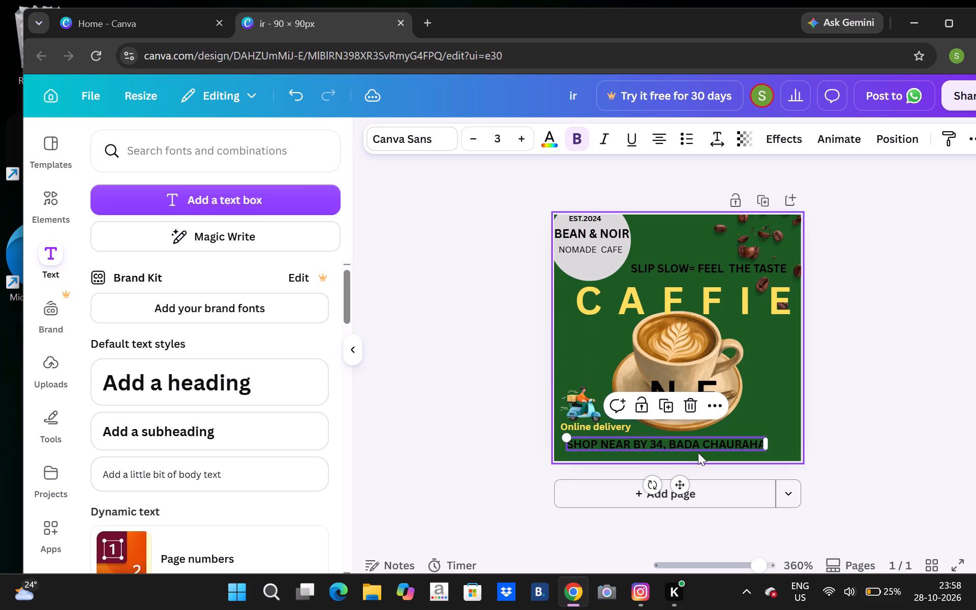
Append "LUCKNOW" to the end of the shop address text.
{"action": "left_click", "coordinate": [695, 438]}
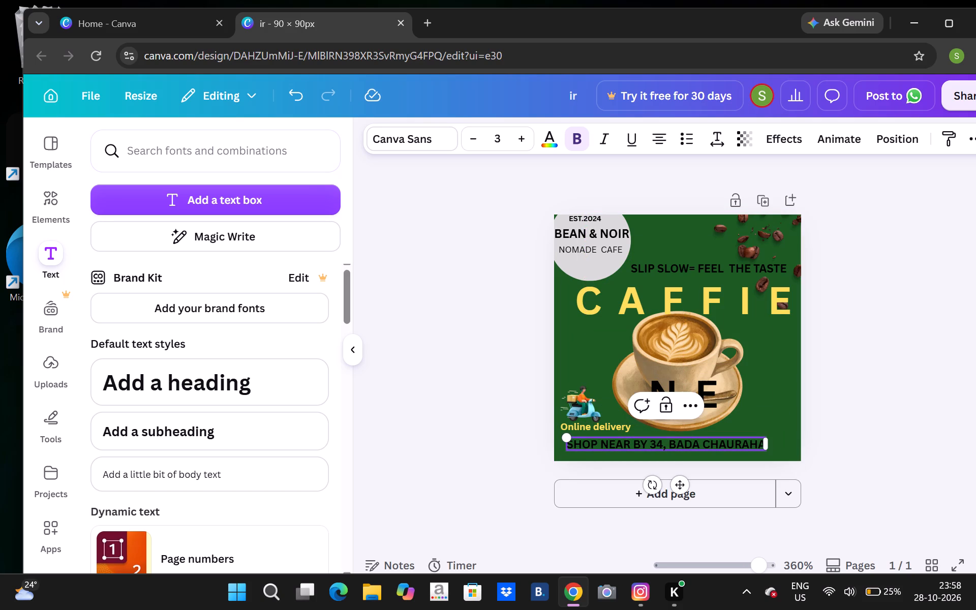
{"action": "left_click", "coordinate": [762, 446]}
{"action": "left_click", "coordinate": [753, 444]}
{"action": "key", "text": "Right"}
{"action": "key", "text": "Right"}
{"action": "key", "text": "Right"}
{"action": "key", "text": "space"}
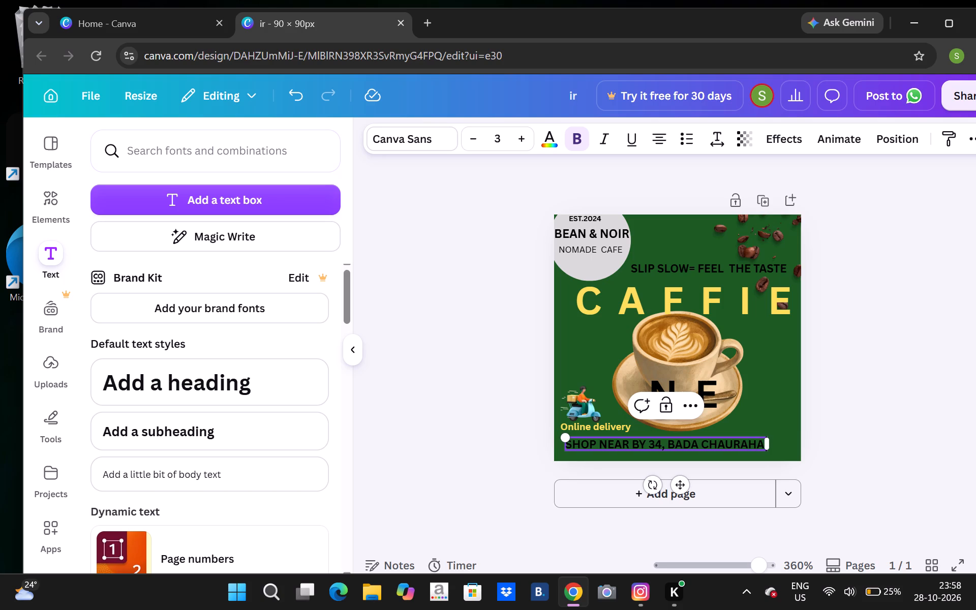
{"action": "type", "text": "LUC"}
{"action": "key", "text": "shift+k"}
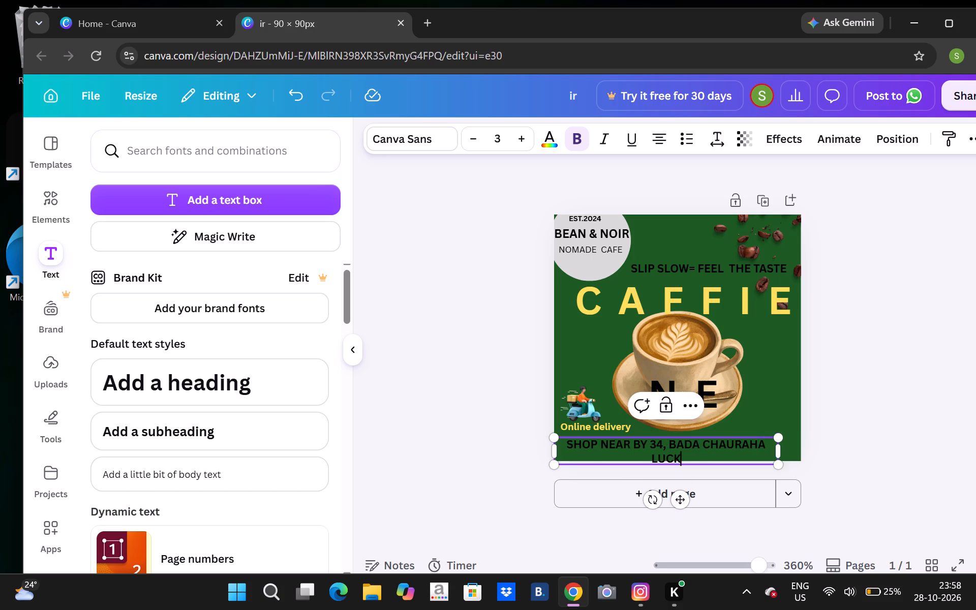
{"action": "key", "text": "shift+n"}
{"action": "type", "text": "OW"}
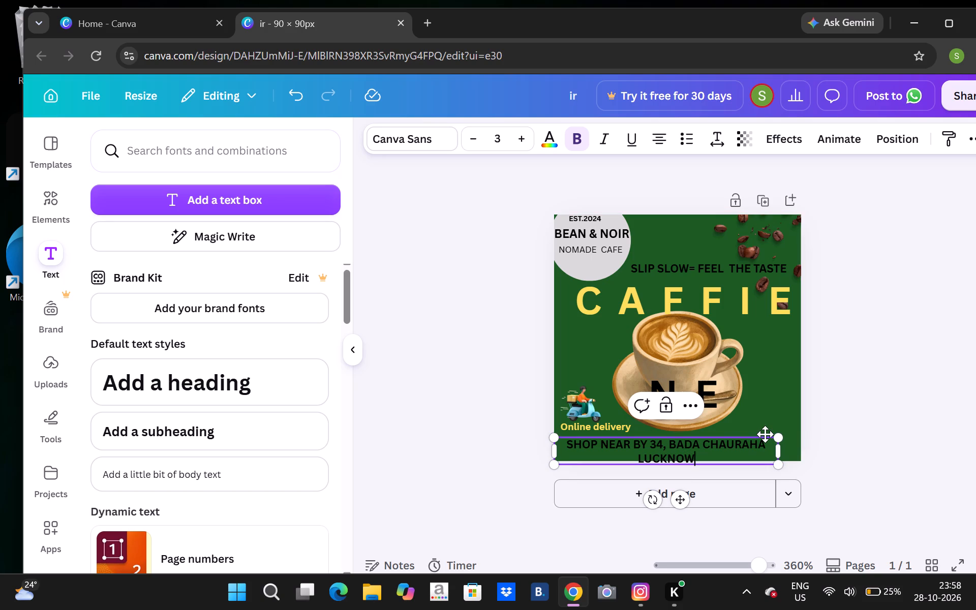
Shift the two-line shop address slightly up and inward, and widen its text box to nearly the design's full width.
{"action": "left_click_drag", "start_coordinate": [765, 434], "coordinate": [787, 434]}
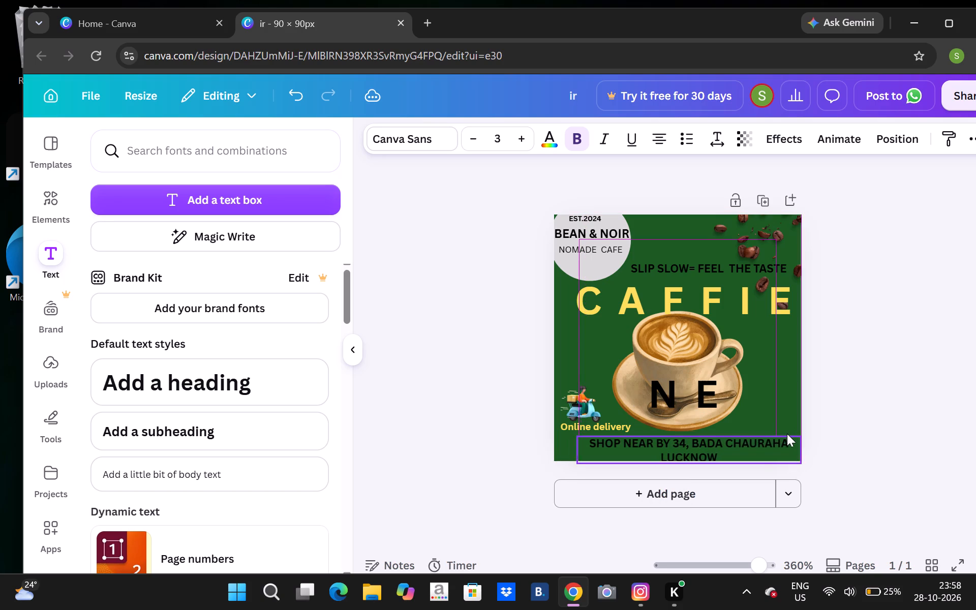
{"action": "left_click_drag", "start_coordinate": [787, 434], "coordinate": [771, 431]}
{"action": "left_click", "coordinate": [881, 428]}
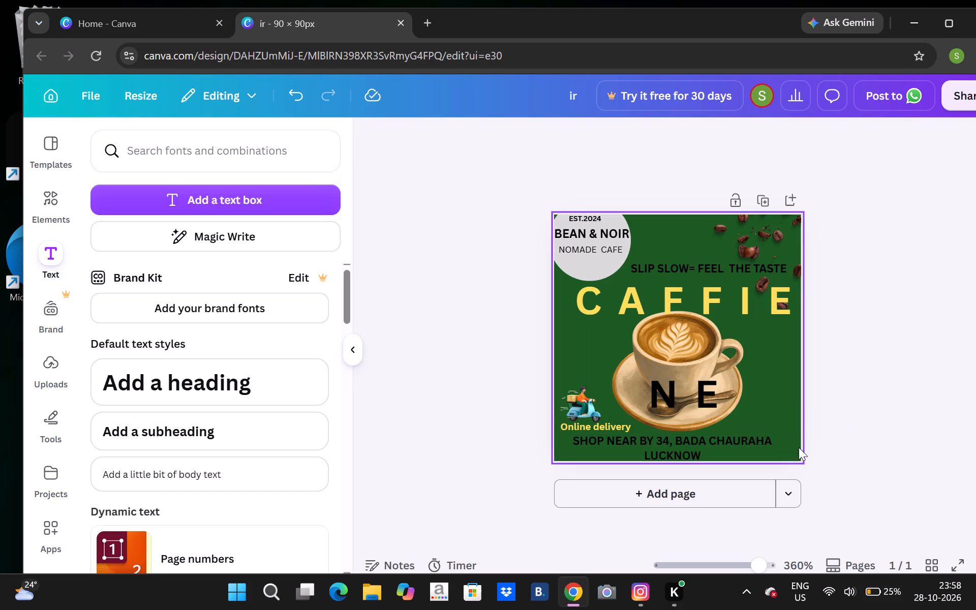
{"action": "left_click", "coordinate": [774, 445]}
{"action": "left_click_drag", "start_coordinate": [787, 454], "coordinate": [801, 449]}
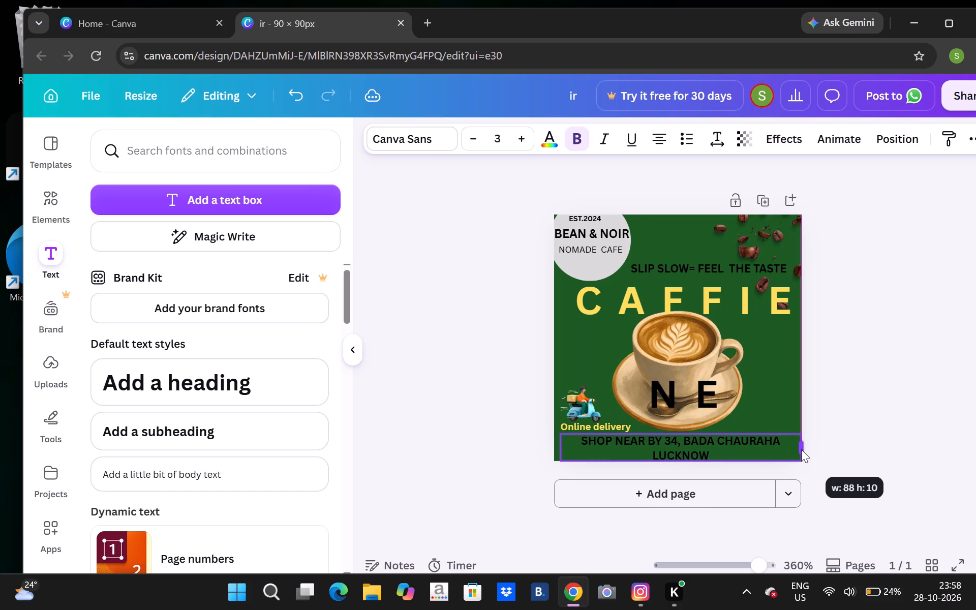
{"action": "left_click_drag", "start_coordinate": [801, 449], "coordinate": [798, 447]}
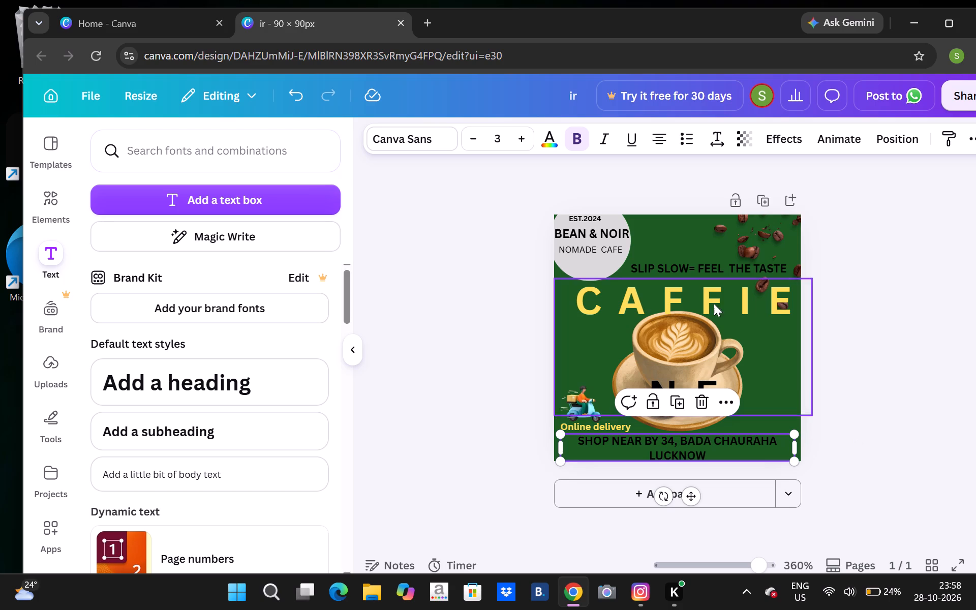
Recolour the shop address text in the same yellow as the CAFFIE title.
{"action": "left_click_drag", "start_coordinate": [550, 133], "coordinate": [526, 208]}
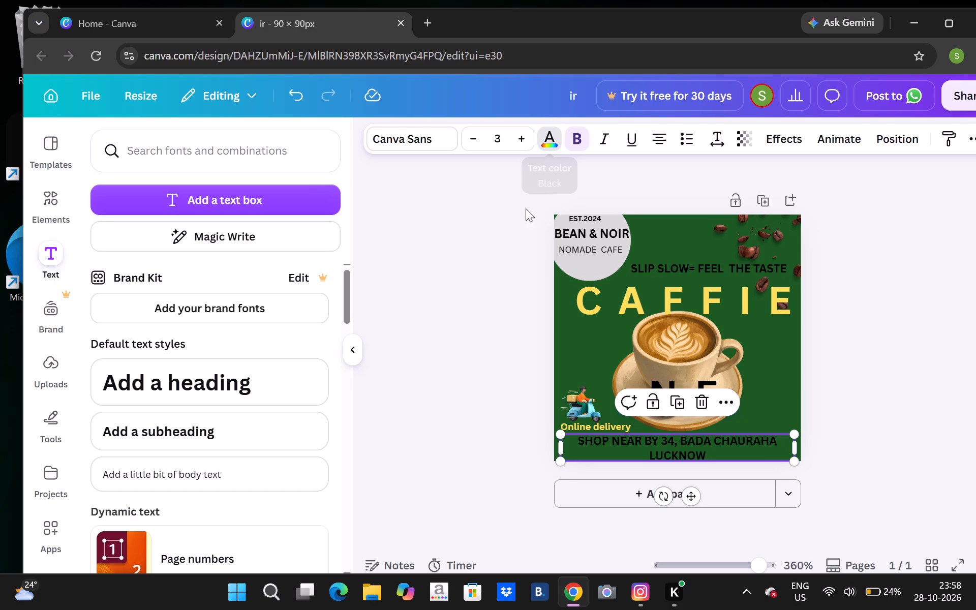
{"action": "left_click_drag", "start_coordinate": [526, 208], "coordinate": [552, 128]}
{"action": "left_click", "coordinate": [552, 128]}
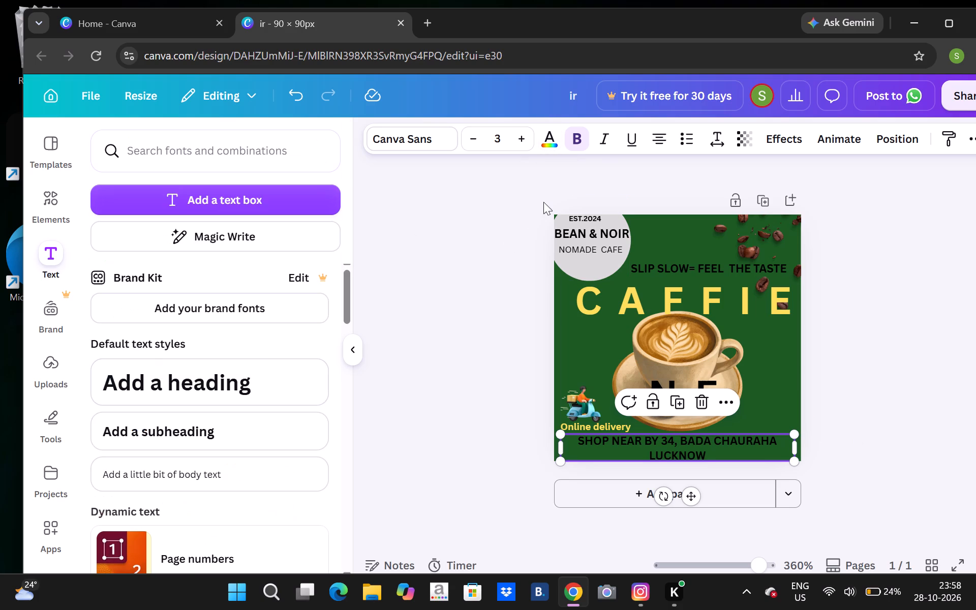
{"action": "left_click", "coordinate": [550, 134]}
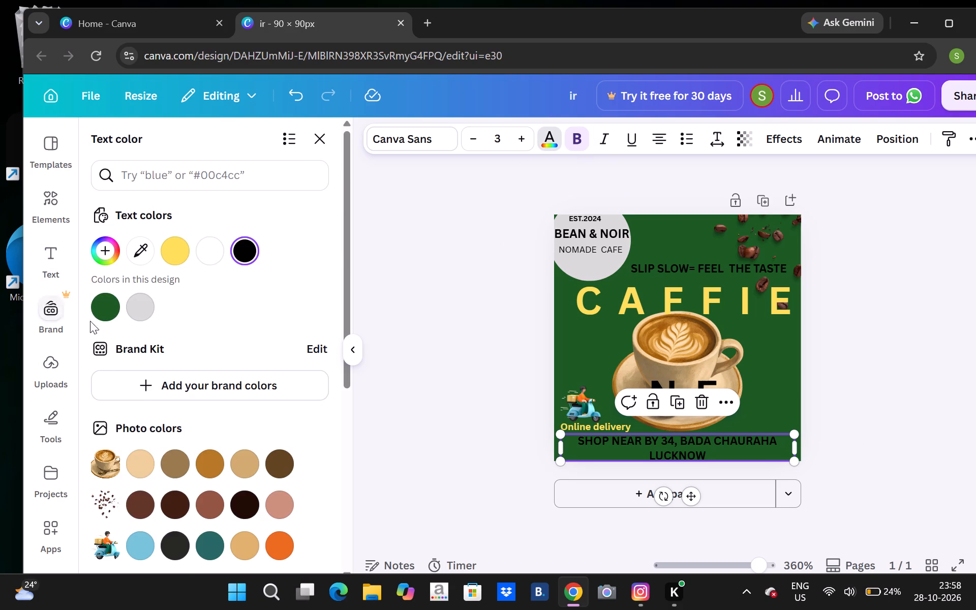
{"action": "left_click", "coordinate": [170, 250]}
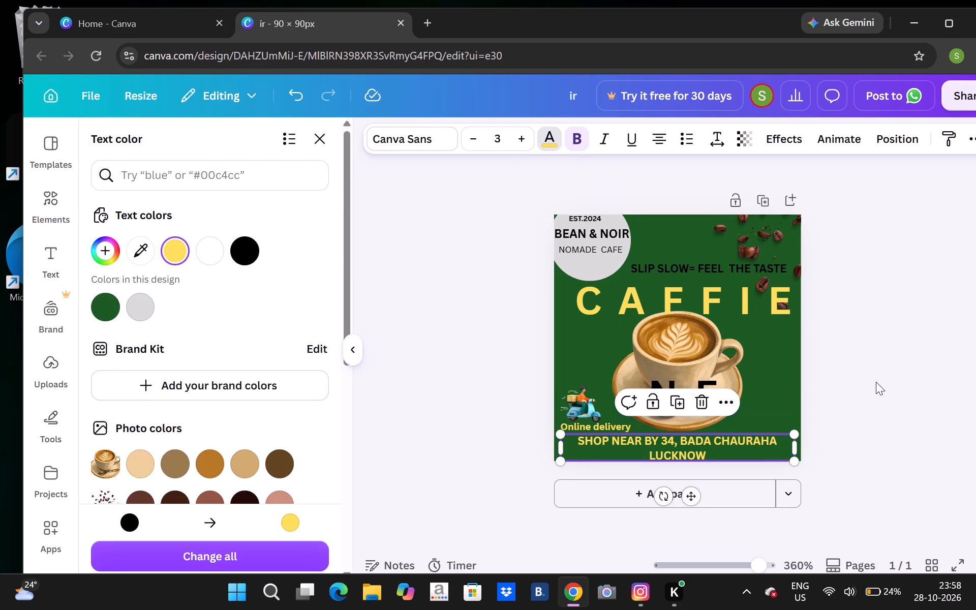
{"action": "left_click", "coordinate": [876, 382]}
{"action": "left_click", "coordinate": [923, 418]}
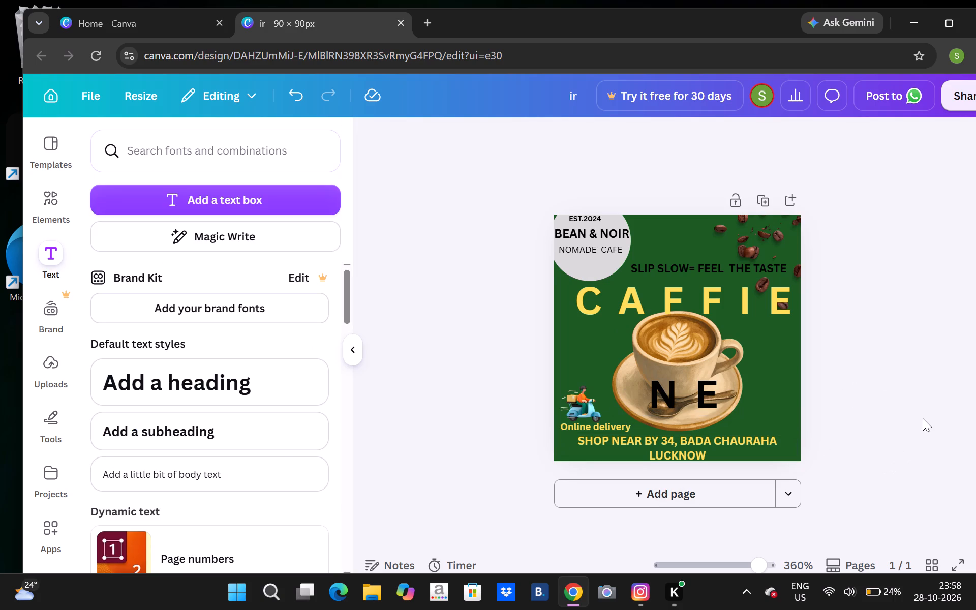
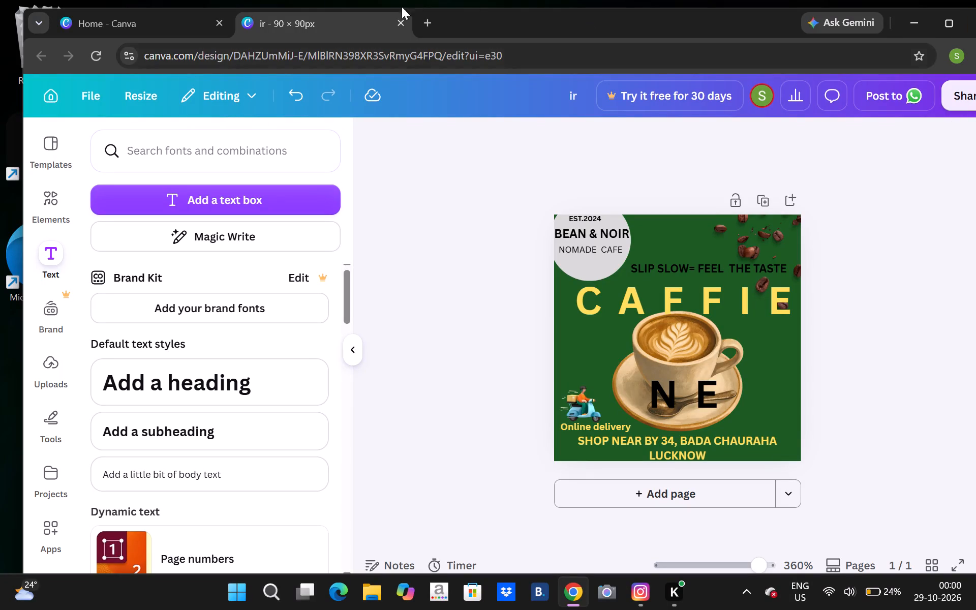
Browse the available text styles and font combinations for the café design.
{"action": "left_click", "coordinate": [343, 389]}
{"action": "left_click", "coordinate": [343, 389]}
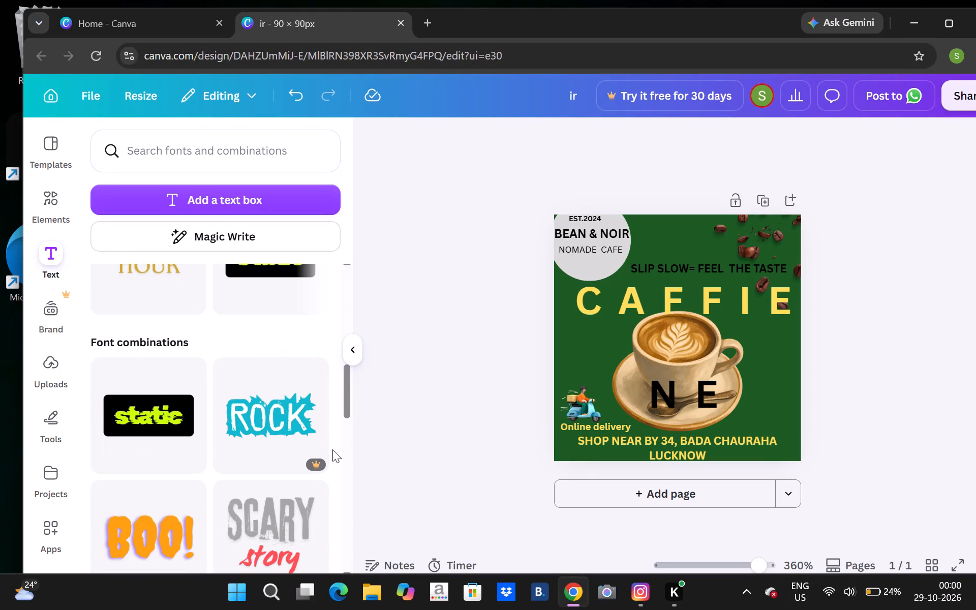
{"action": "left_click_drag", "start_coordinate": [332, 449], "coordinate": [347, 455]}
{"action": "left_click", "coordinate": [347, 455]}
{"action": "left_click_drag", "start_coordinate": [347, 455], "coordinate": [347, 469]}
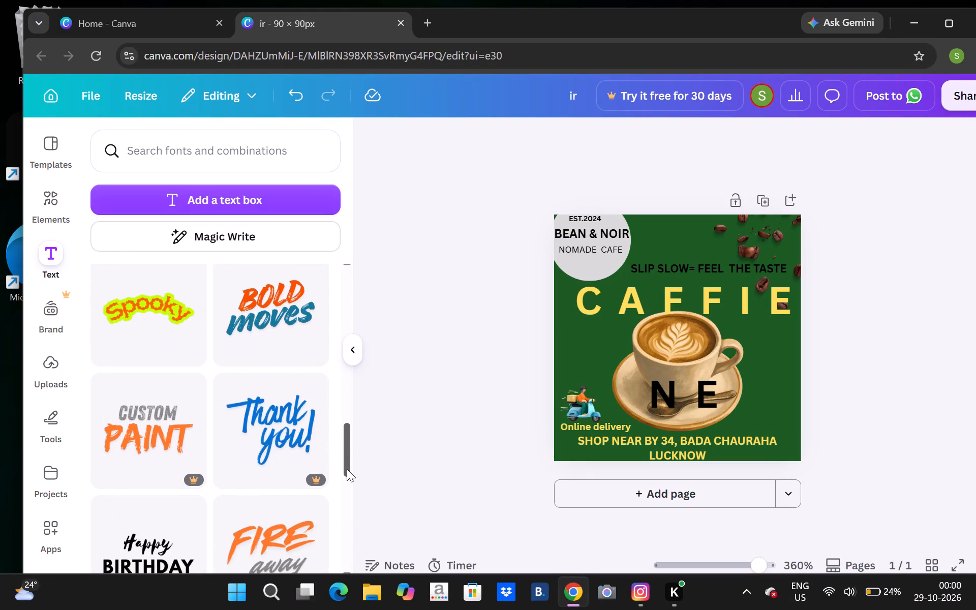
{"action": "left_click", "coordinate": [345, 523]}
{"action": "left_click_drag", "start_coordinate": [345, 523], "coordinate": [348, 547]}
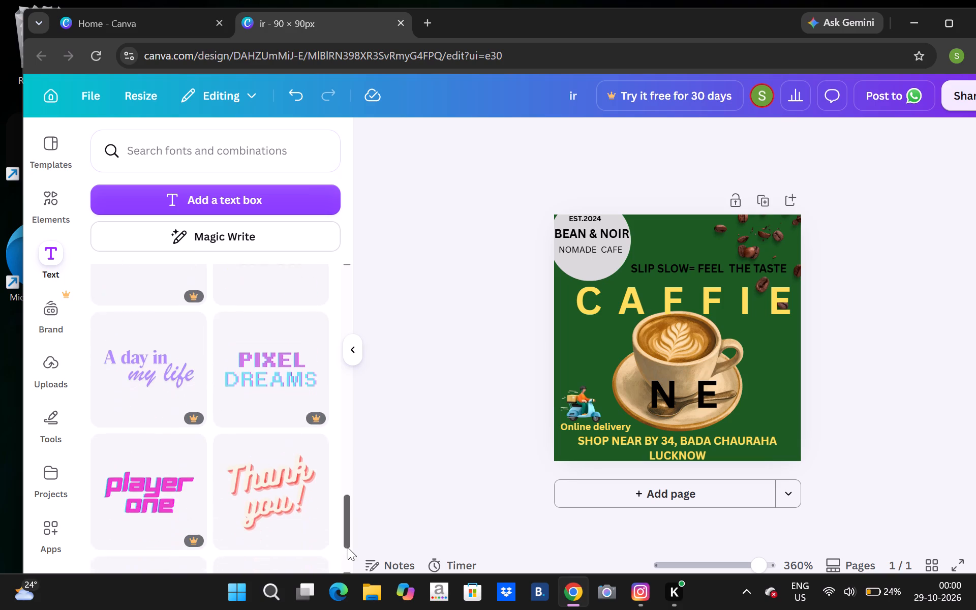
{"action": "left_click_drag", "start_coordinate": [348, 547], "coordinate": [377, 341]}
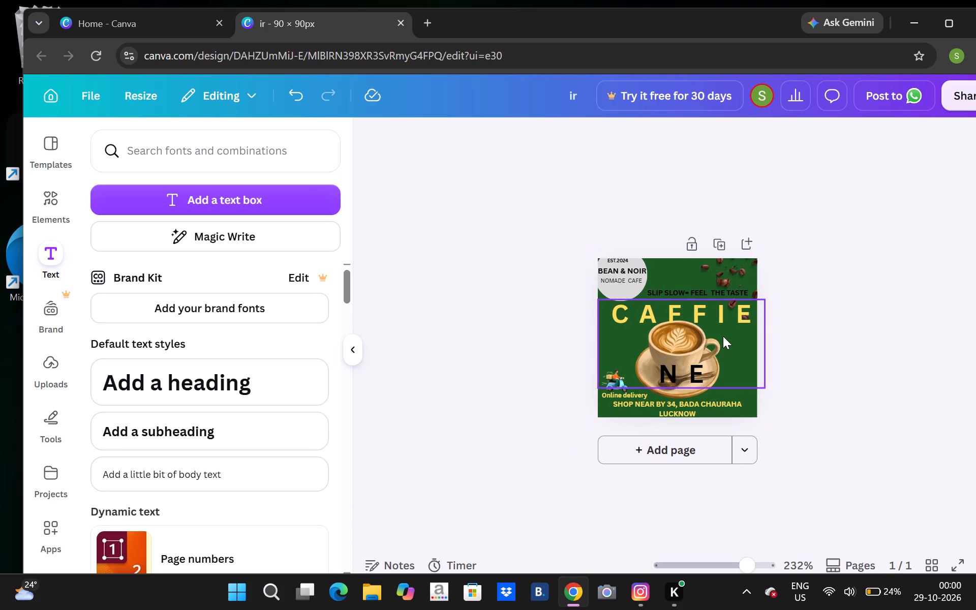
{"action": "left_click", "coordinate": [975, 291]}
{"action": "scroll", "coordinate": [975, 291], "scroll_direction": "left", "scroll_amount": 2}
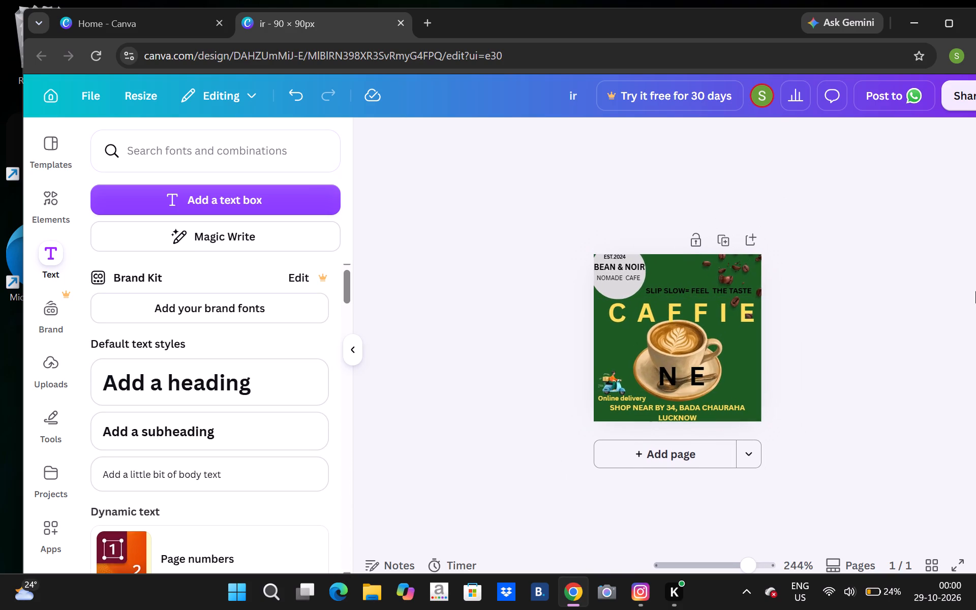